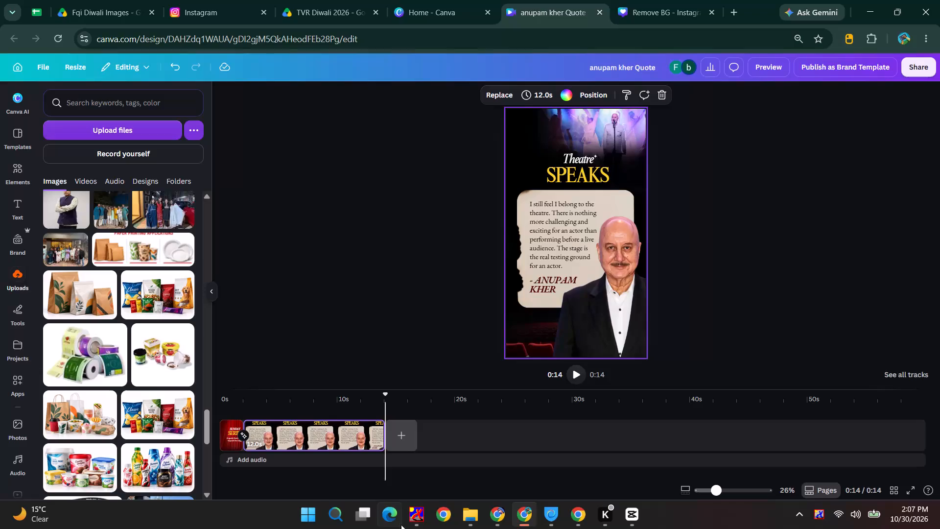
Launch Adobe Photoshop 2026.
left_click(308, 510)
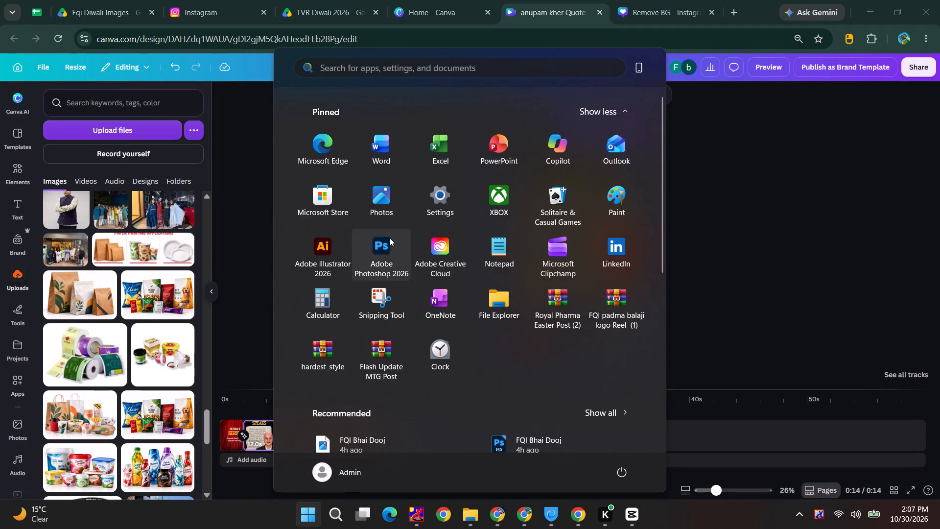
left_click(389, 238)
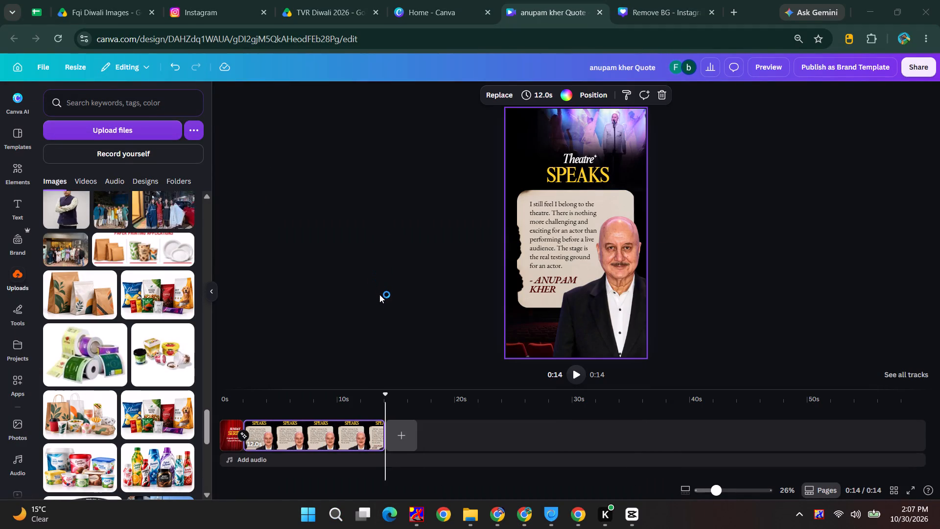
left_click(820, 514)
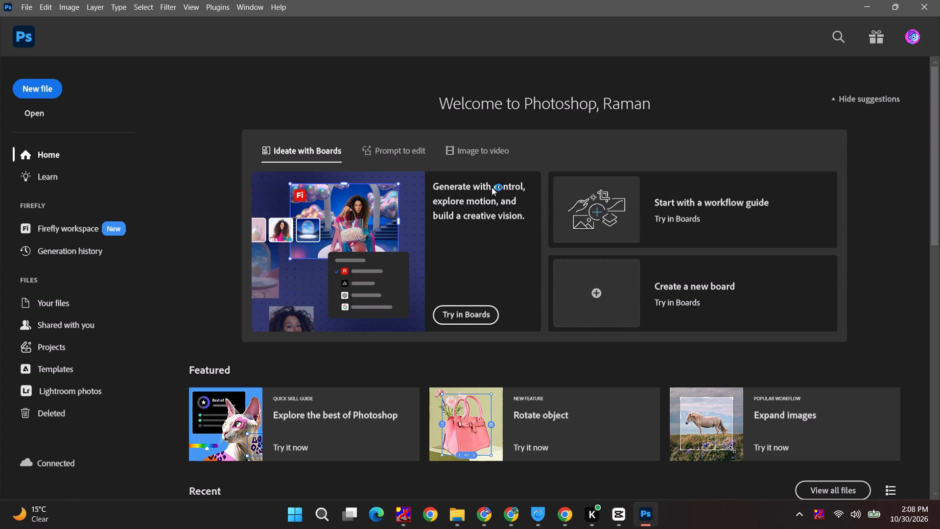
Open the recent Diwali Carousel PSD in Photoshop.
scroll(576, 138, "down", 3)
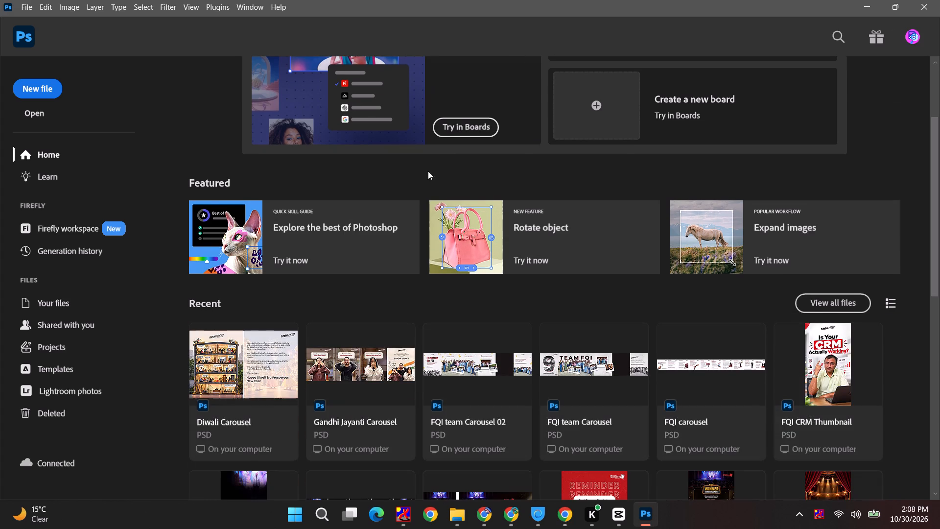
left_click(271, 359)
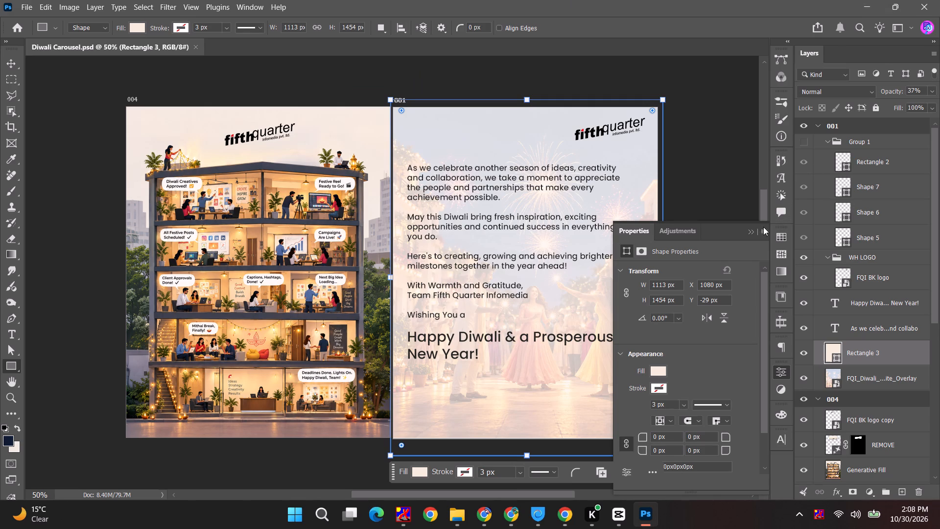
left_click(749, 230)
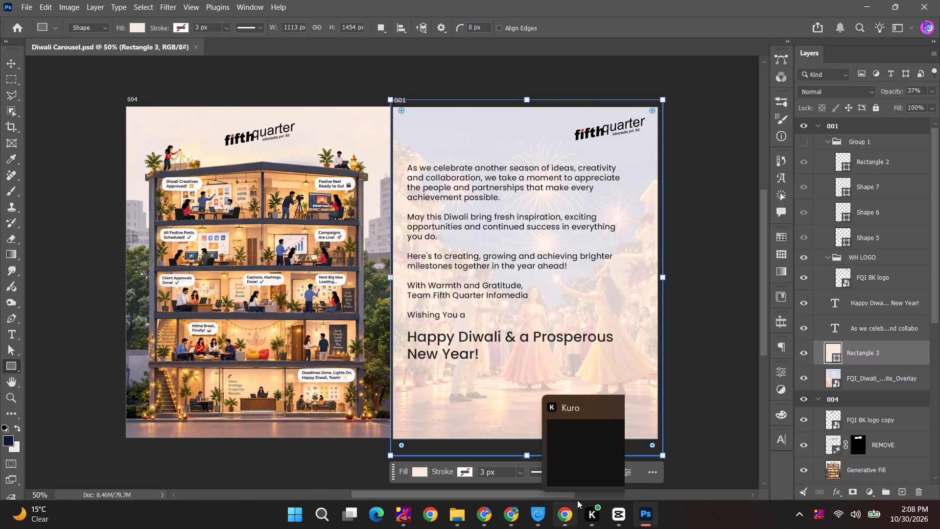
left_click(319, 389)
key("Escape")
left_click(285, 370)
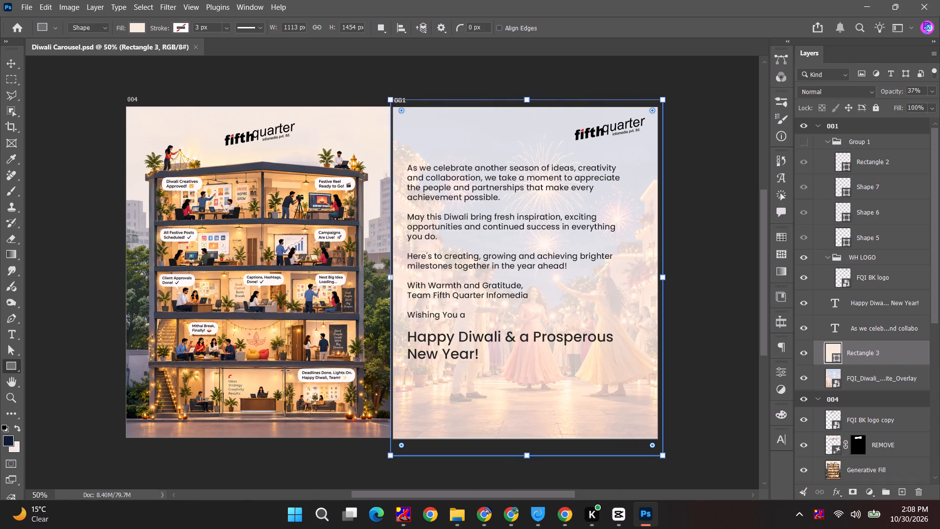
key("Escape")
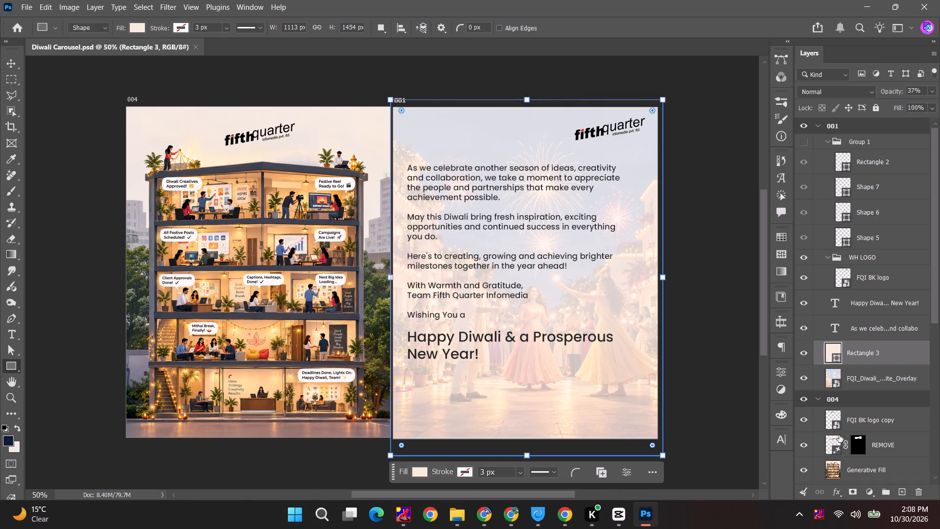
Convert the REMOVE and Generative Fill layers of artboard 004 into one smart object and open its contents.
scroll(842, 464, "down", 2)
left_click(873, 436)
right_click(873, 436)
key("Escape")
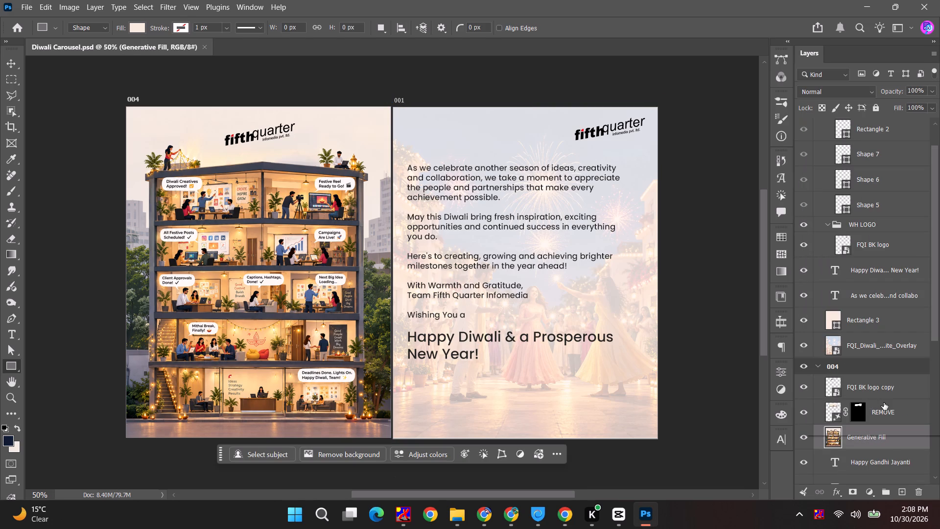
left_click(878, 411)
left_click(877, 432, "ctrl")
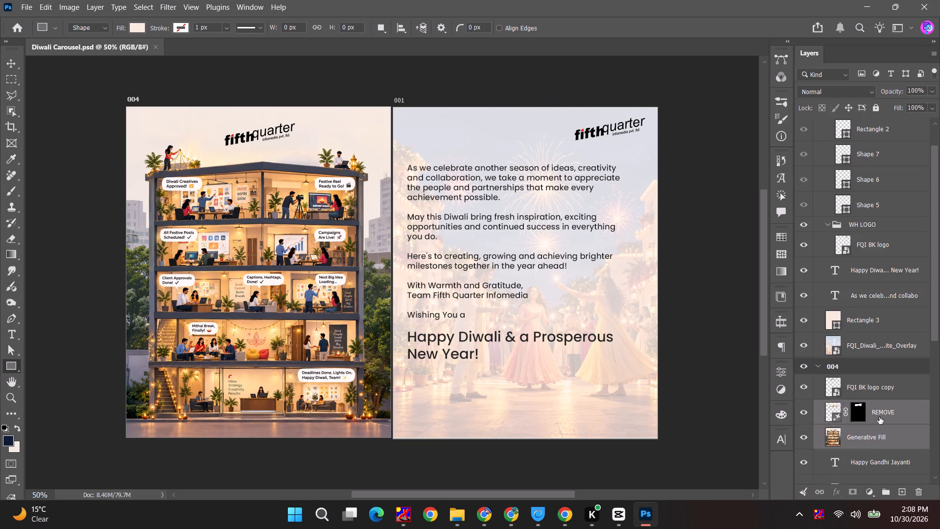
right_click(879, 417)
left_click(876, 352)
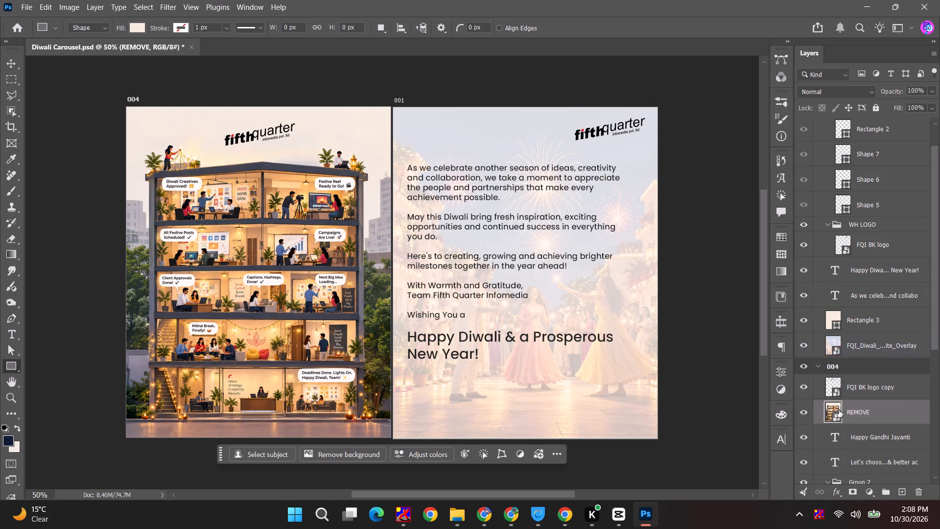
double_click(839, 410)
Outline the plants, seated man and lantern on the right half of the building's roof with the Polygonal Lasso.
scroll(423, 202, "up", 14, "alt")
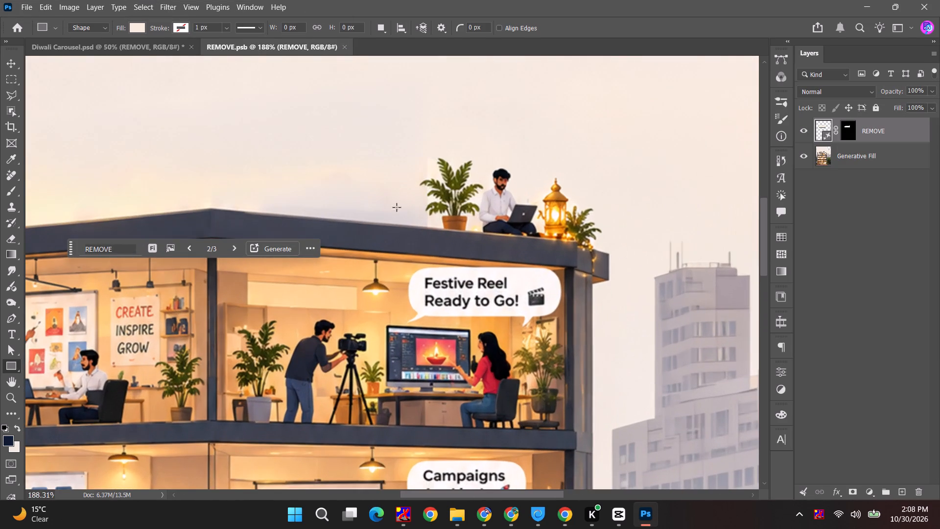
left_click(7, 96)
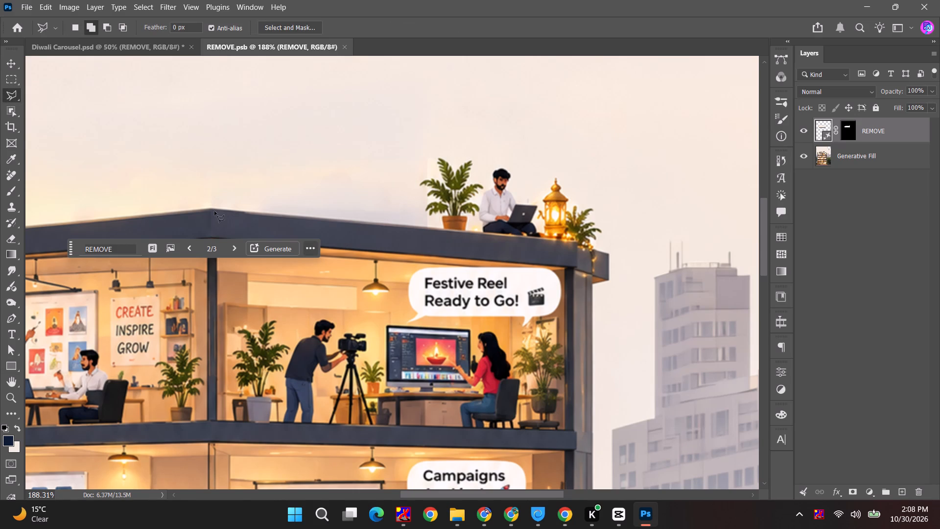
left_click(211, 208)
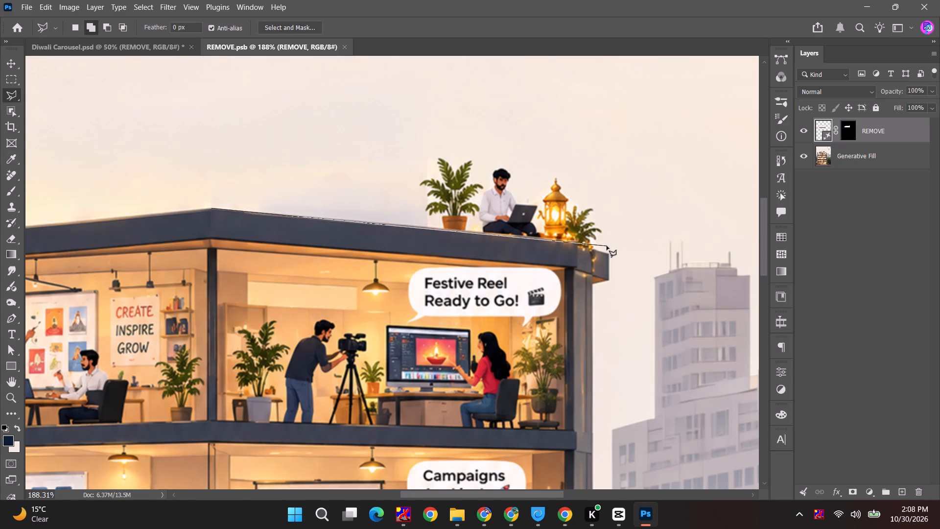
left_click(605, 245)
left_click(620, 146)
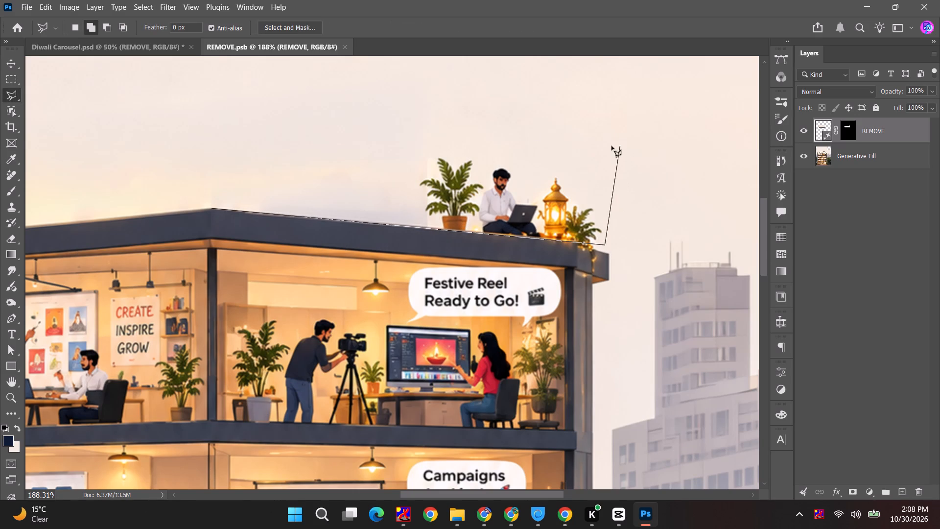
left_click(330, 93)
double_click(213, 207)
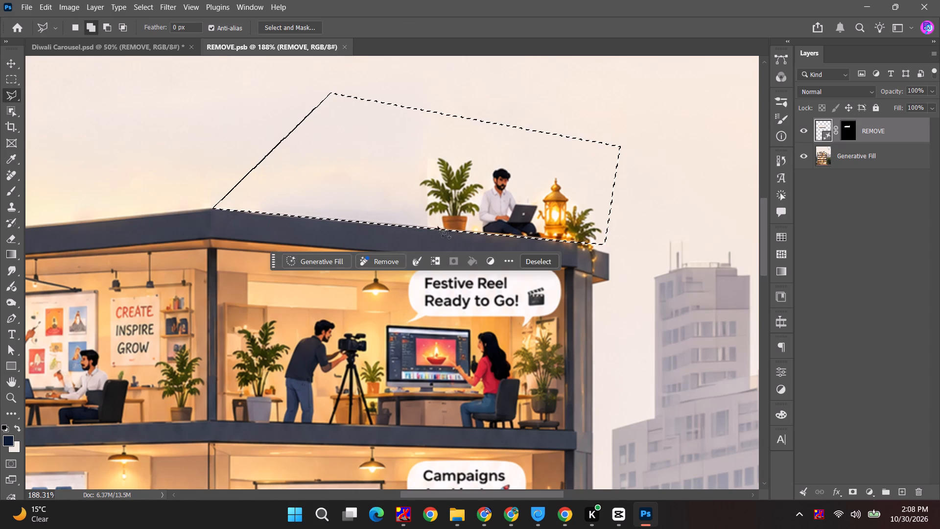
Add the string lights hanging over the roof's right corner to the selection with the Polygonal Lasso.
scroll(573, 251, "up", 4, "alt")
scroll(576, 249, "up", 2)
left_click(578, 256)
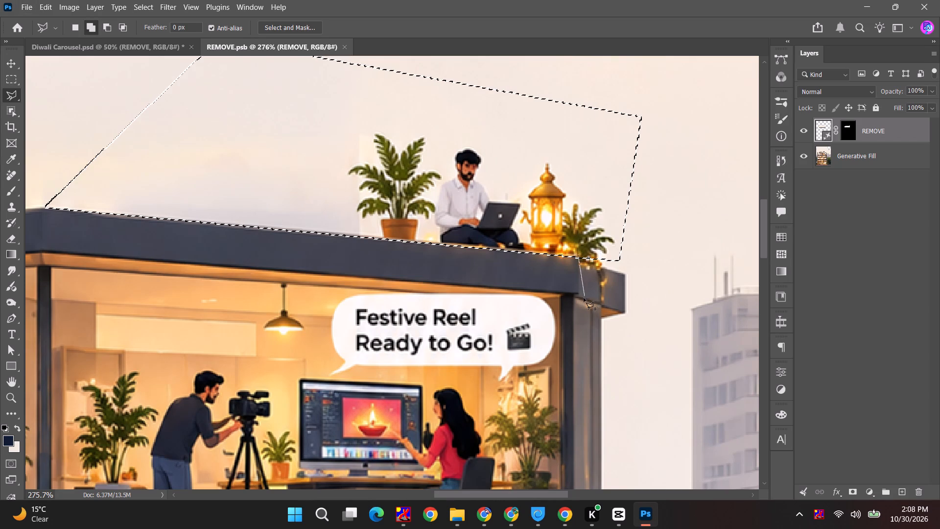
left_click(578, 293)
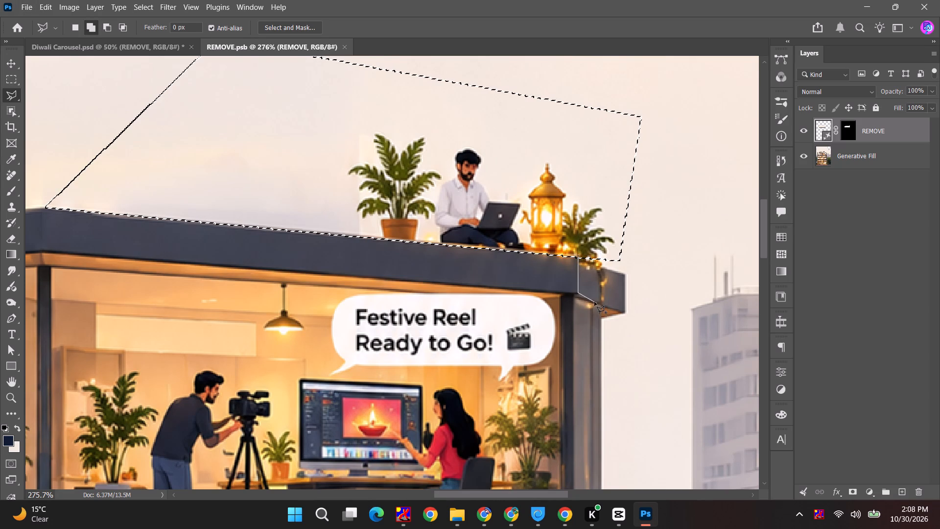
left_click(595, 300)
left_click(612, 308)
left_click(614, 272)
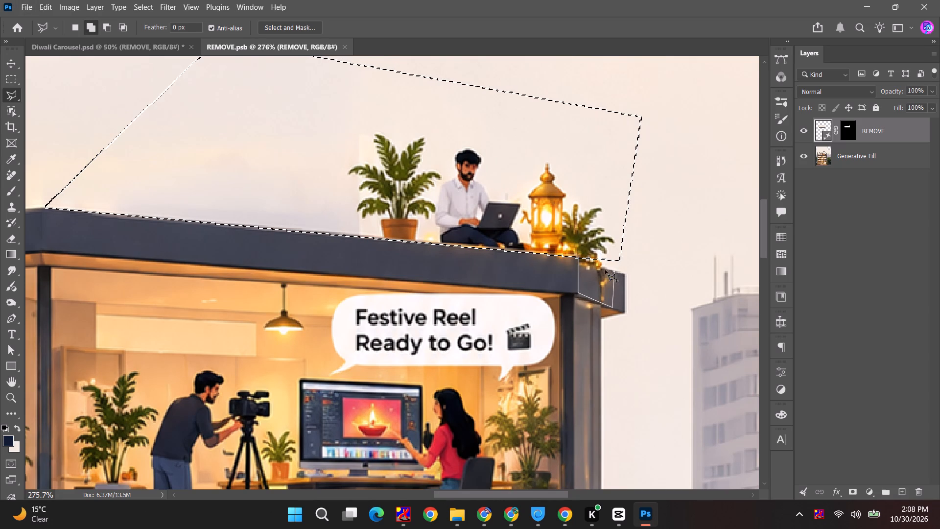
left_click(602, 266)
double_click(603, 253)
Add the woman, plants and string lights on the roof's left side, including the lights over its corner, to the selection.
scroll(454, 262, "down", 5, "alt")
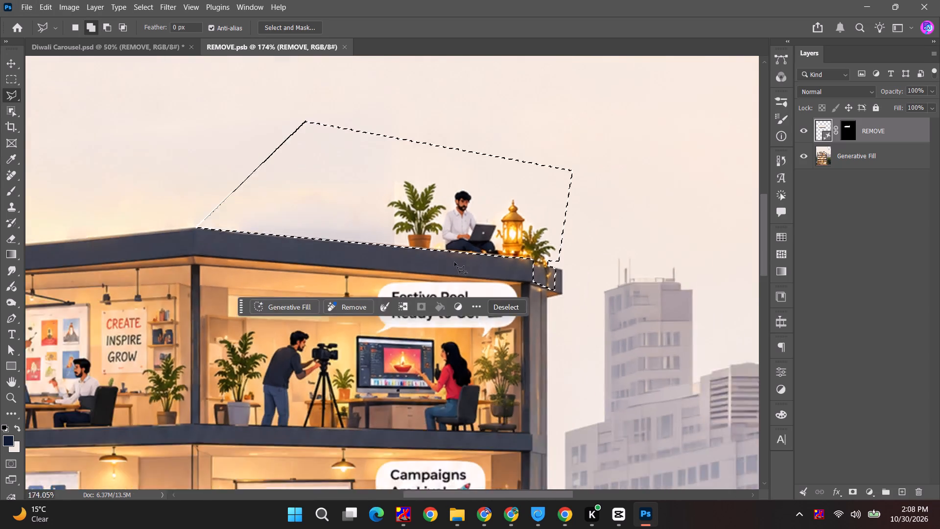
scroll(454, 262, "down", 5, "alt")
key("space")
key("space")
key("space")
key("space")
key("space")
left_click_drag(252, 212, 500, 198)
scroll(289, 246, "up", 4, "alt")
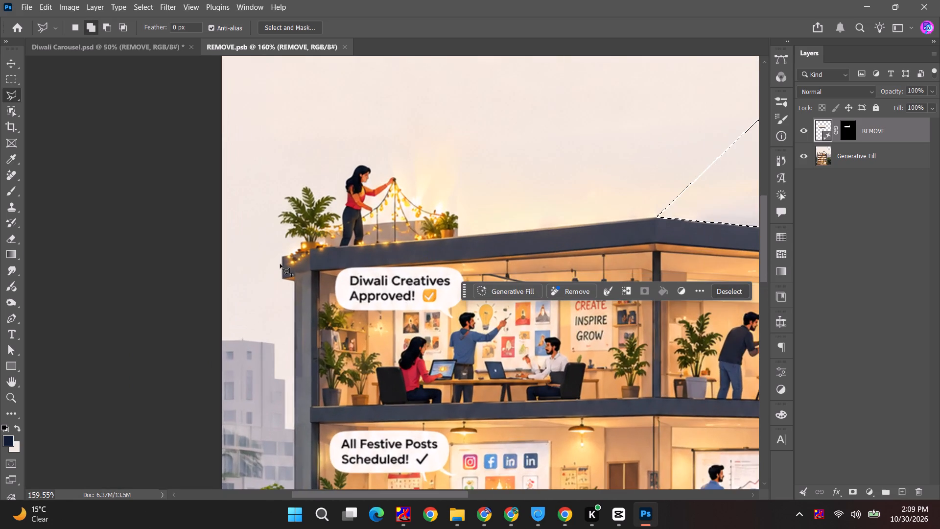
scroll(281, 262, "up", 3, "alt")
left_click(282, 255)
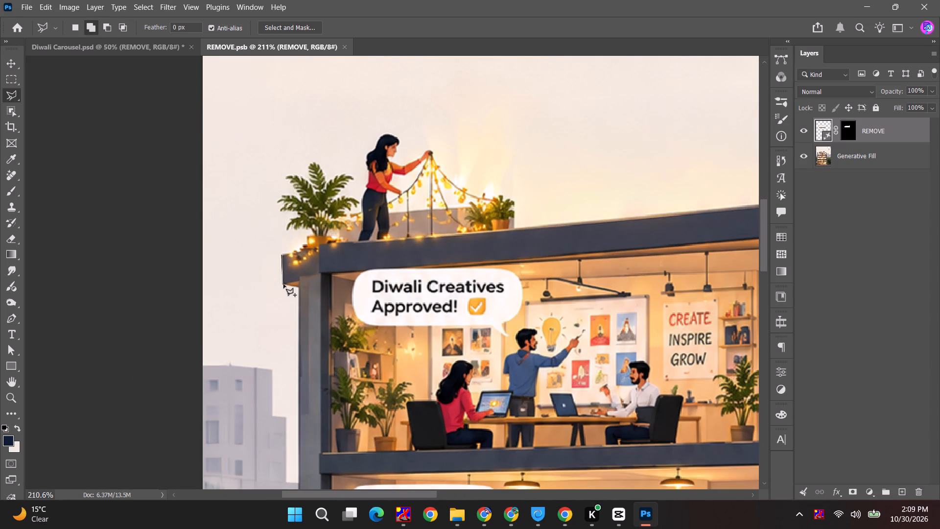
key("BackSpace")
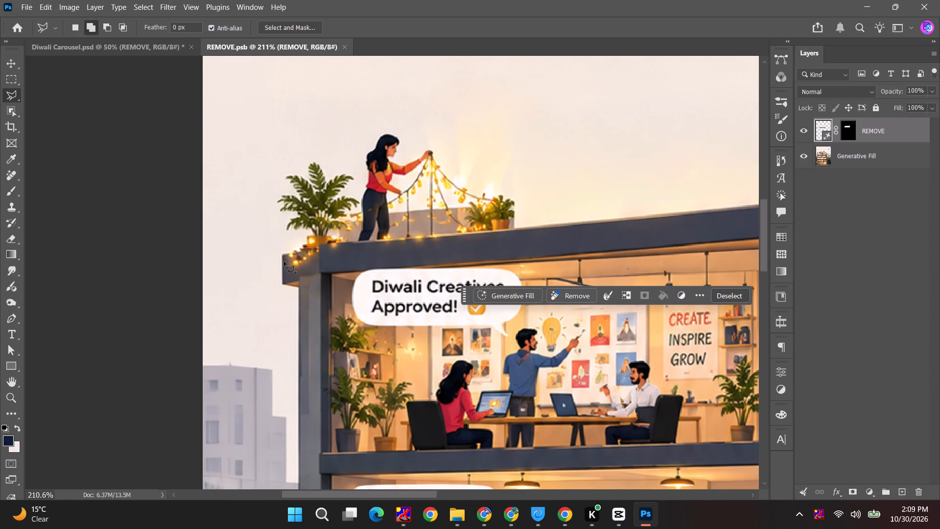
left_click(283, 254)
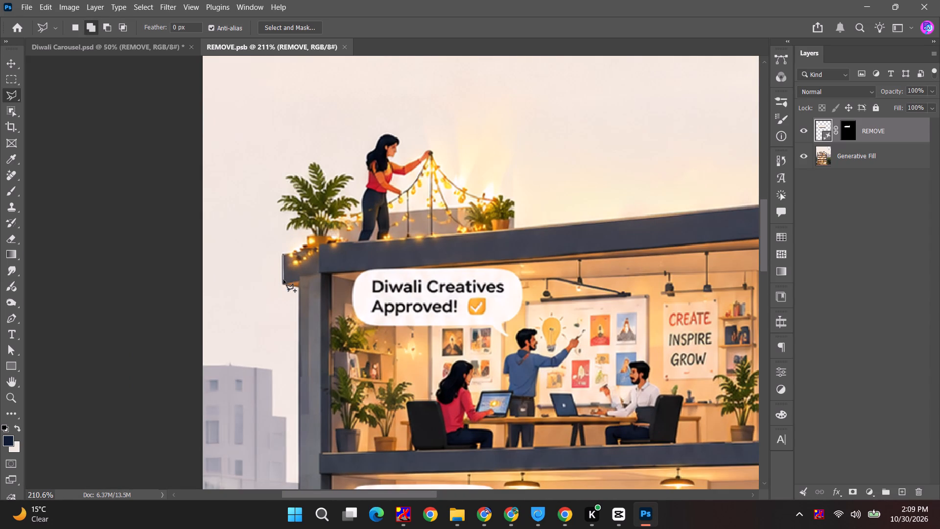
left_click(283, 280)
left_click(320, 272)
left_click(408, 264)
key("BackSpace")
left_click(325, 247)
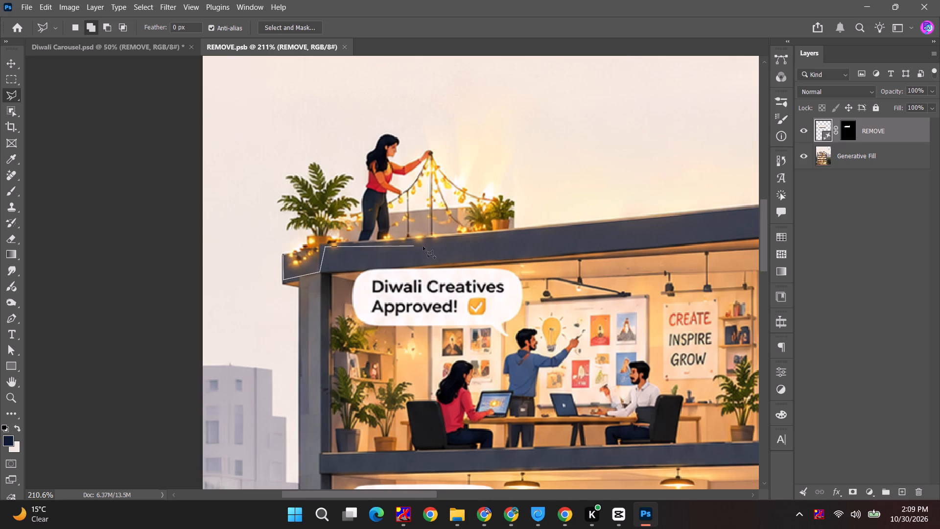
left_click(382, 249)
key("BackSpace")
key("BackSpace")
left_click(323, 249)
left_click(332, 252)
left_click(528, 240)
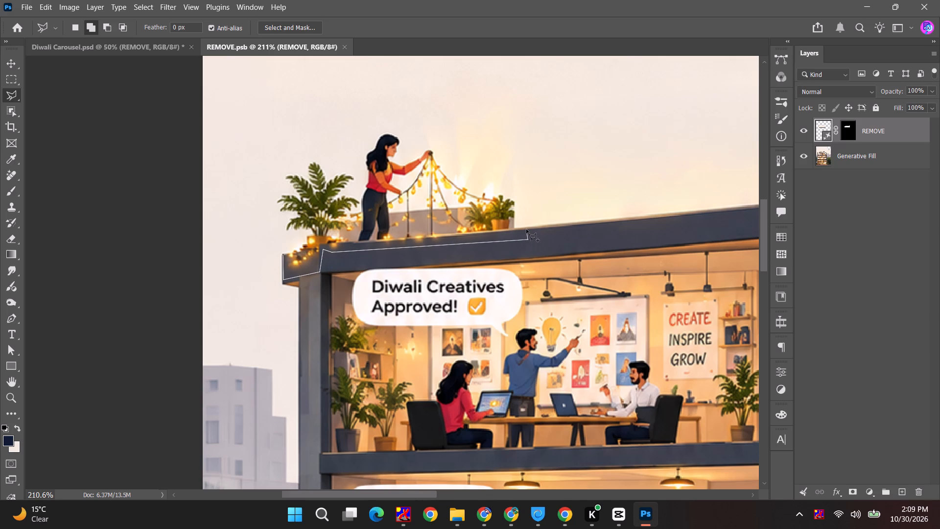
left_click(526, 229)
left_click(521, 163)
left_click(315, 83)
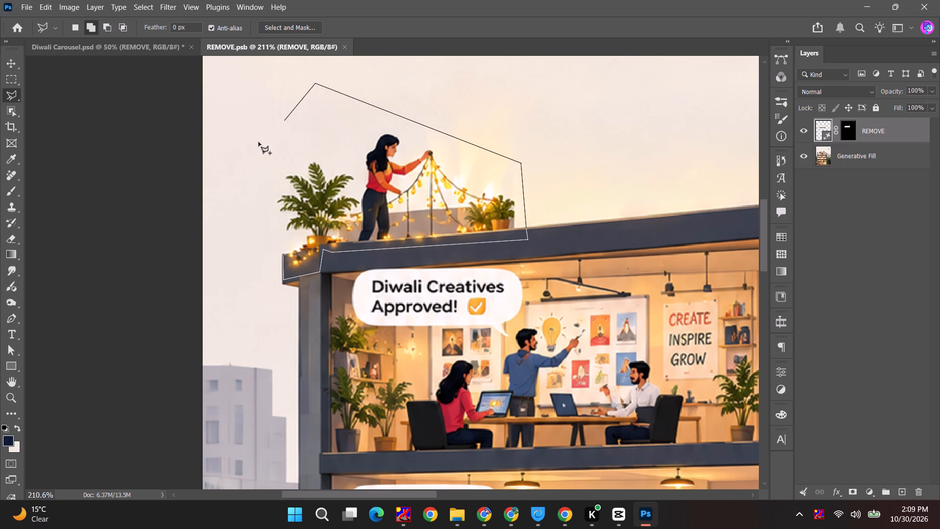
left_click(258, 142)
double_click(278, 252)
Run Generative Fill on the selected rooftop areas with the prompt "remove" and choose the third variation.
scroll(278, 252, "down", 12, "alt")
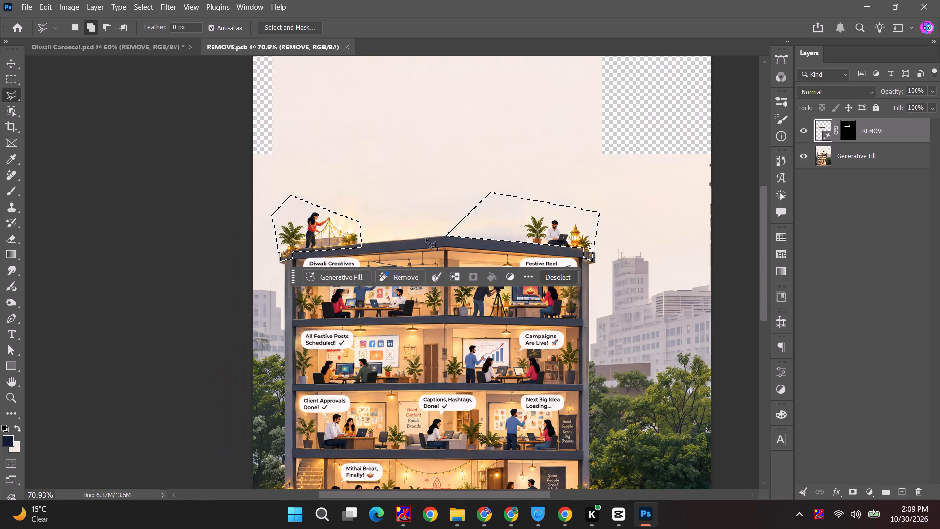
scroll(320, 286, "up", 4, "alt")
left_click(335, 269)
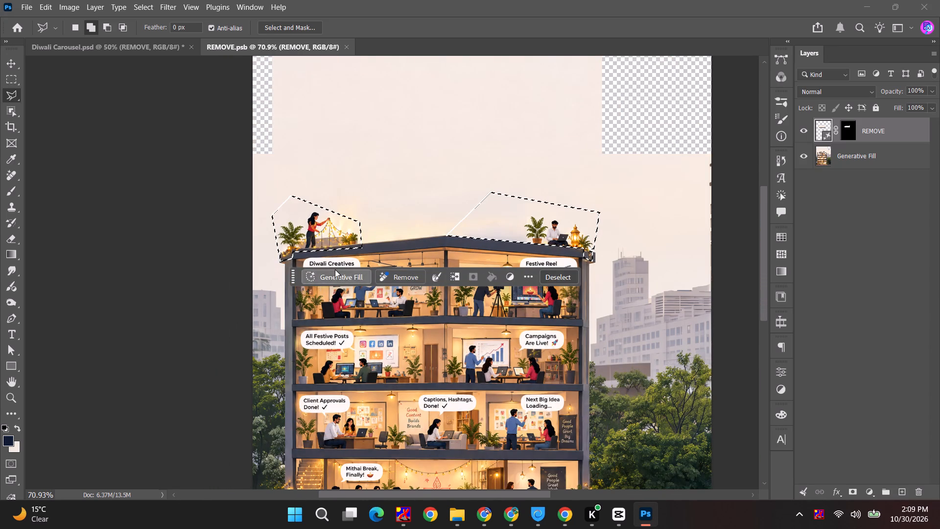
type("remove4")
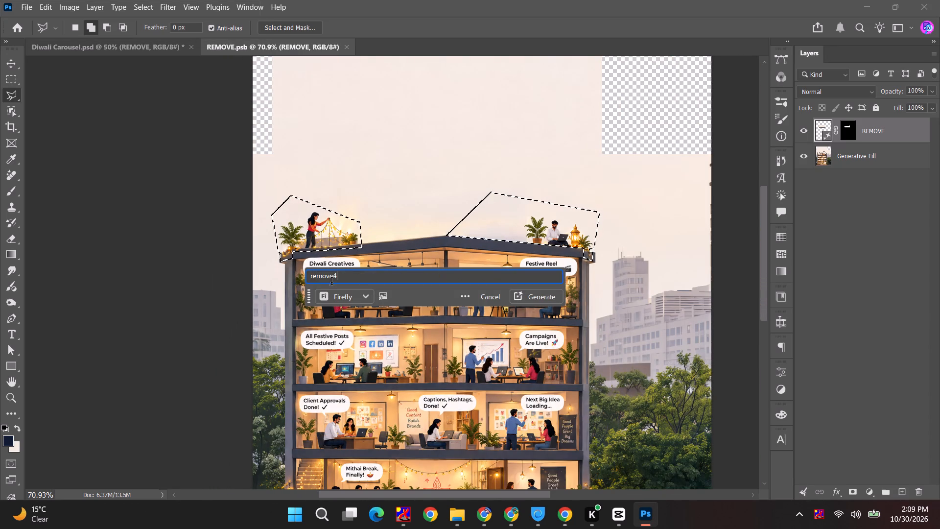
key("BackSpace")
key("Return")
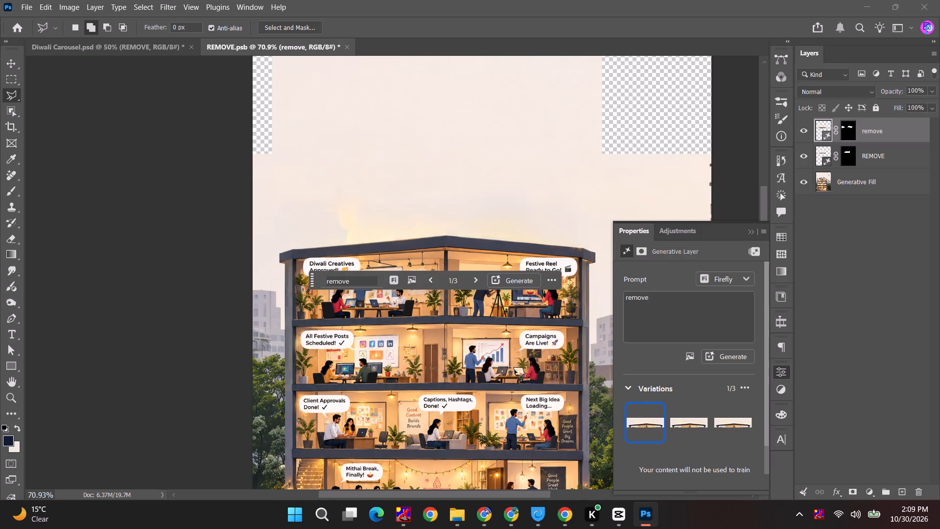
left_click(678, 435)
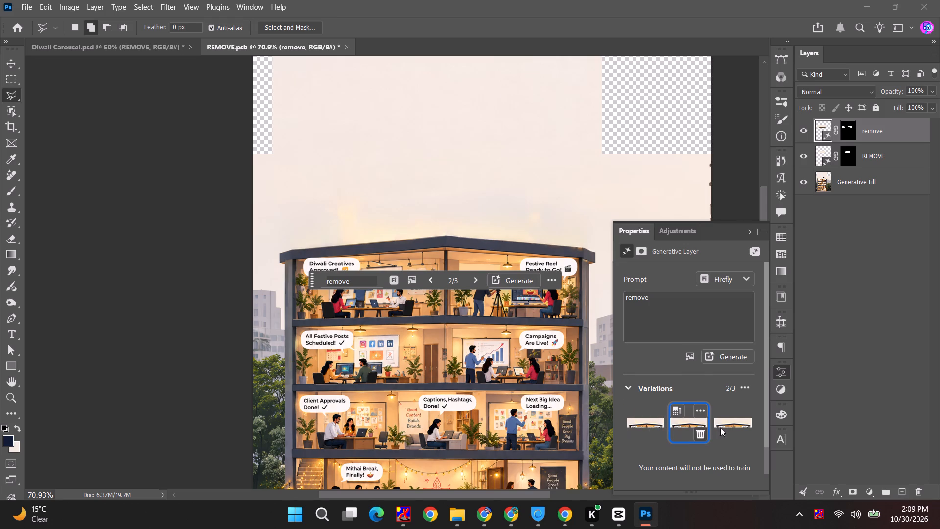
left_click(725, 426)
Save the REMOVE.psb smart object contents and close them to return to the Diwali Carousel document.
key("ctrl+s")
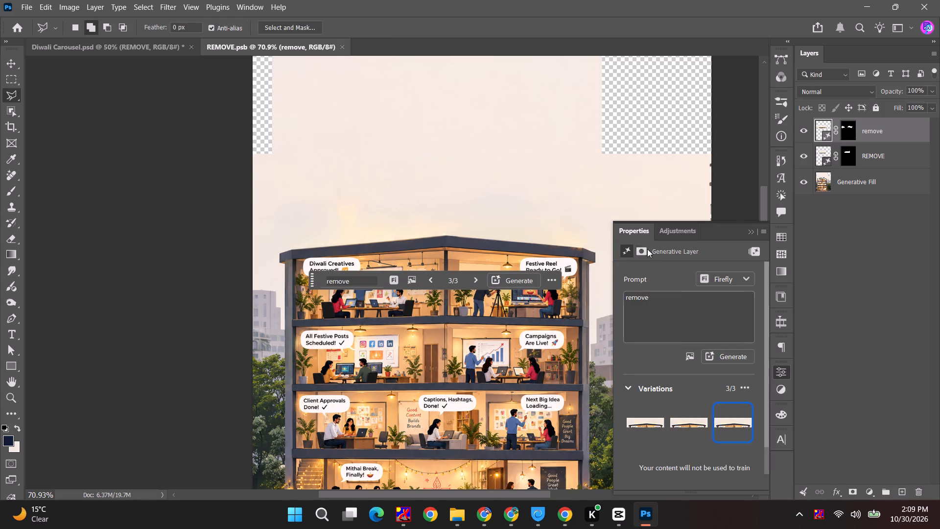
key("ctrl+w")
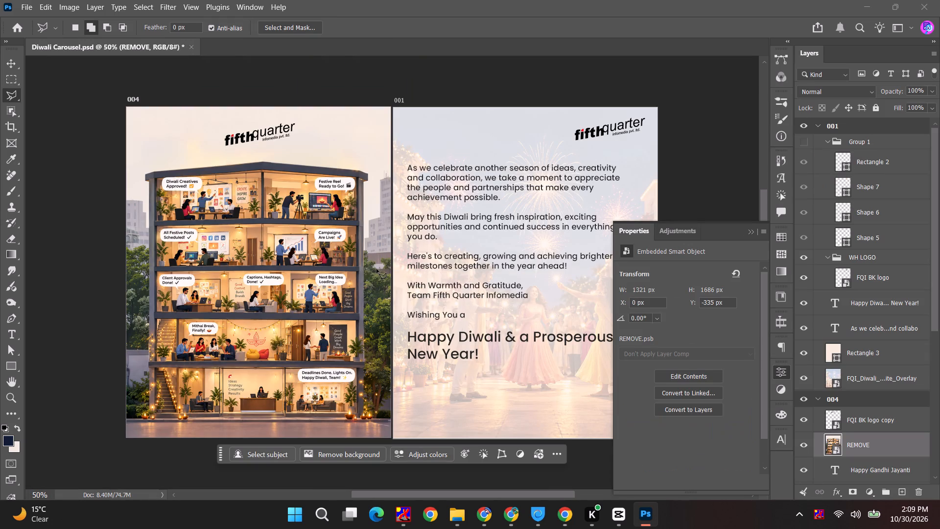
Move the Fifth Quarter logo on artboard 001 above the message, in line with the text's left edge.
left_click(11, 65)
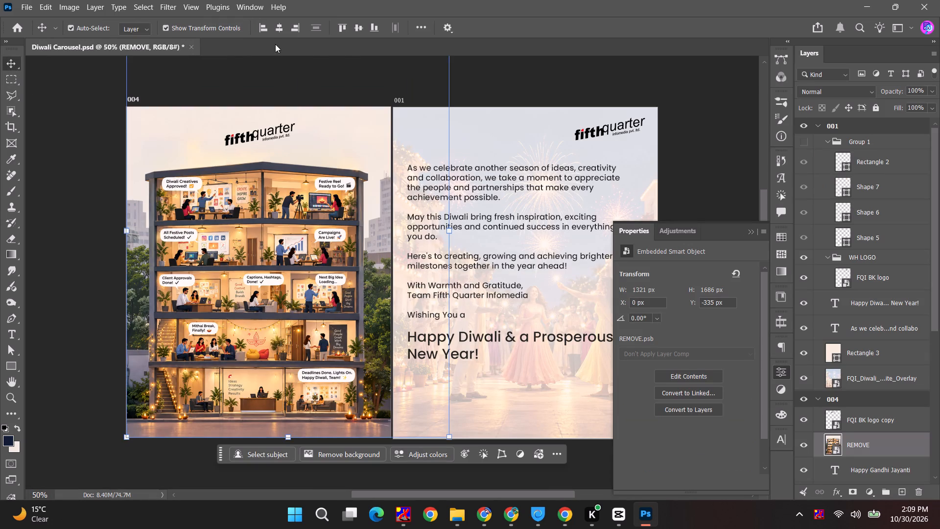
left_click(272, 91)
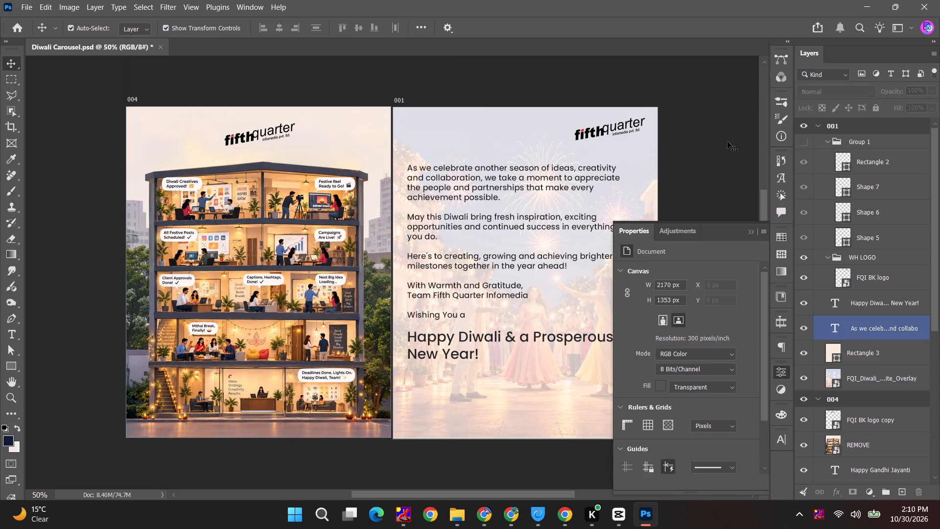
left_click(752, 235)
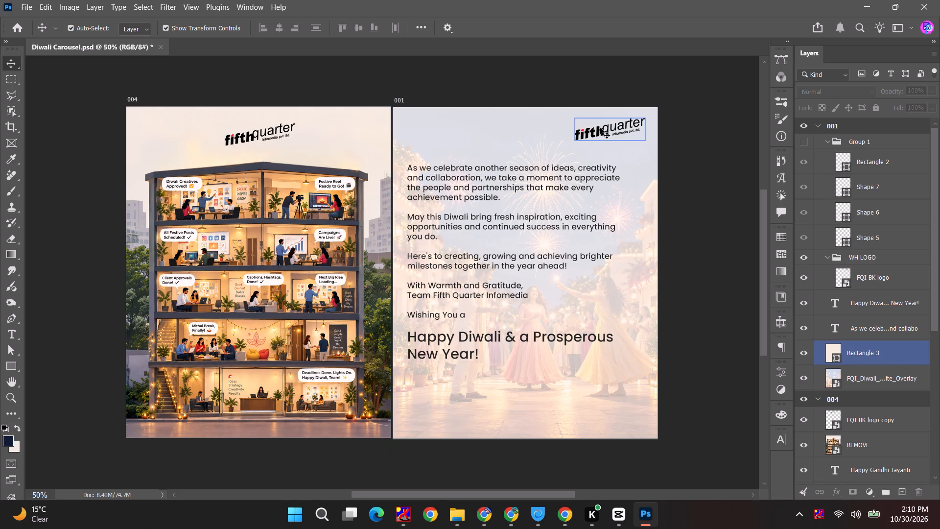
left_click_drag(597, 127, 430, 131)
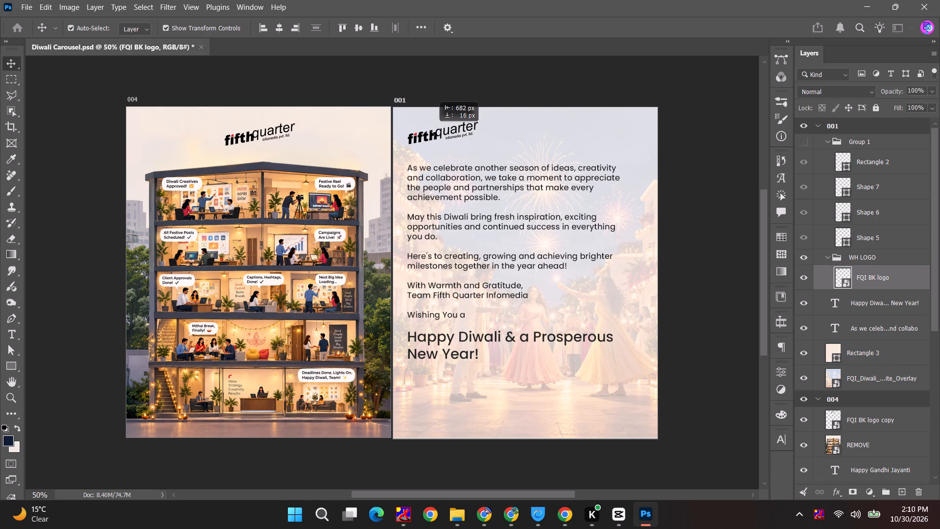
left_click_drag(430, 131, 428, 131)
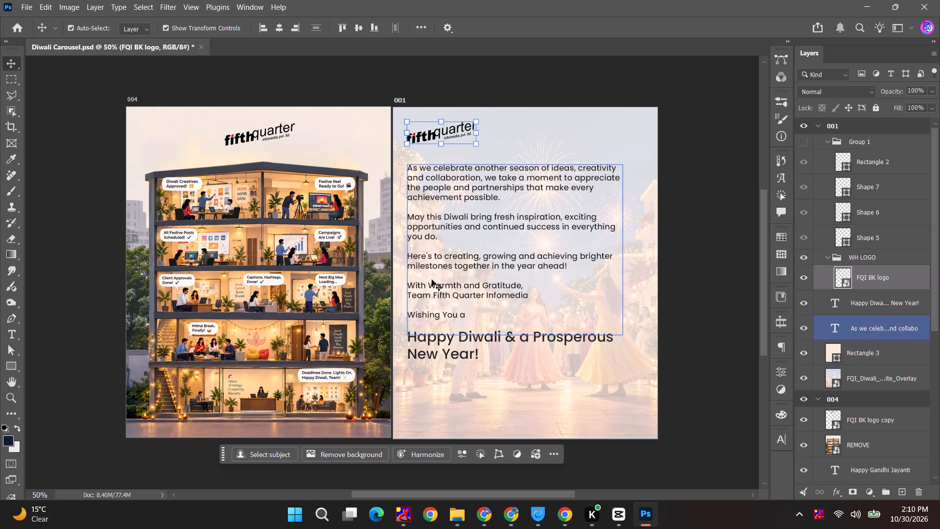
Draw a thin rectangle about 238 × 10 px between the logo and the message on artboard 001.
right_click(9, 370)
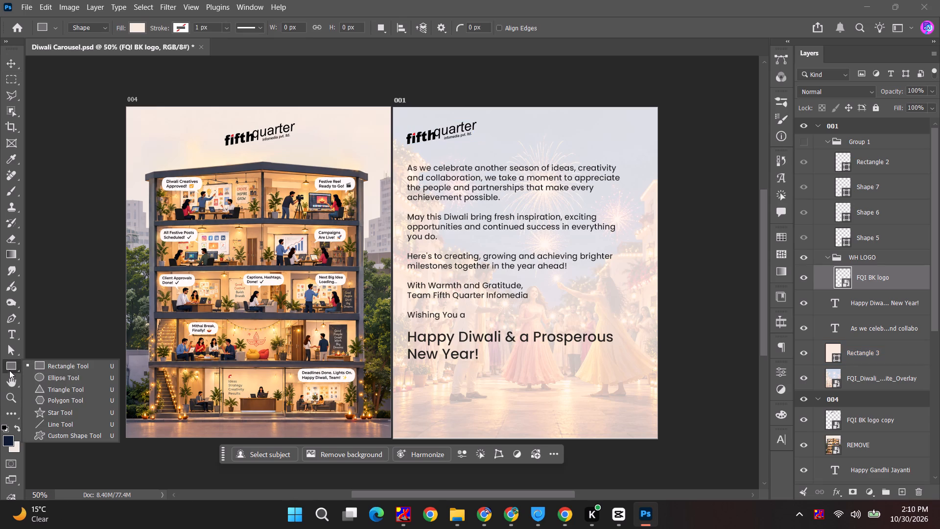
left_click(68, 370)
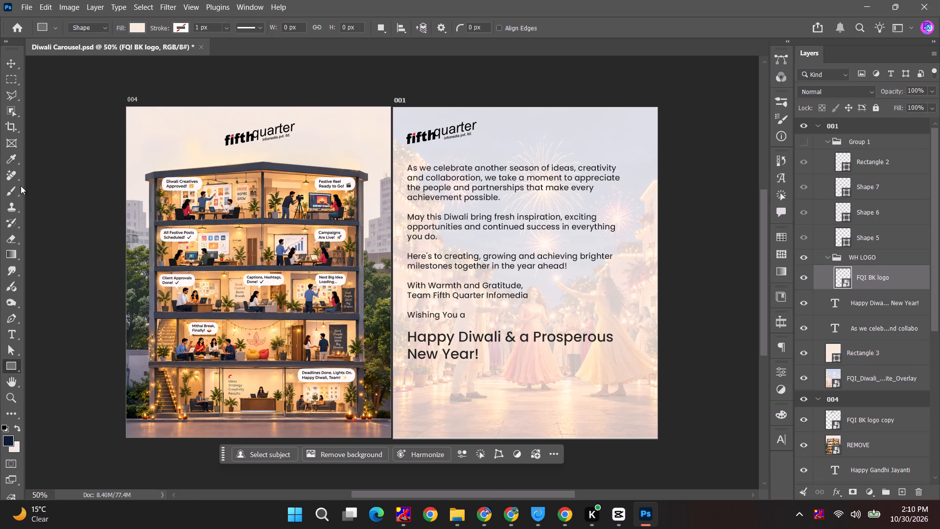
left_click(12, 66)
scroll(426, 158, "up", 10, "alt")
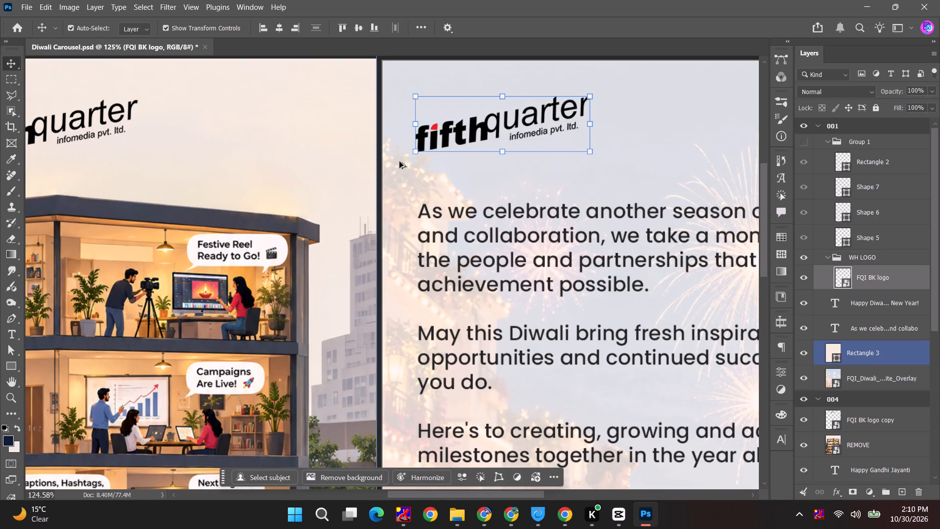
left_click(10, 361)
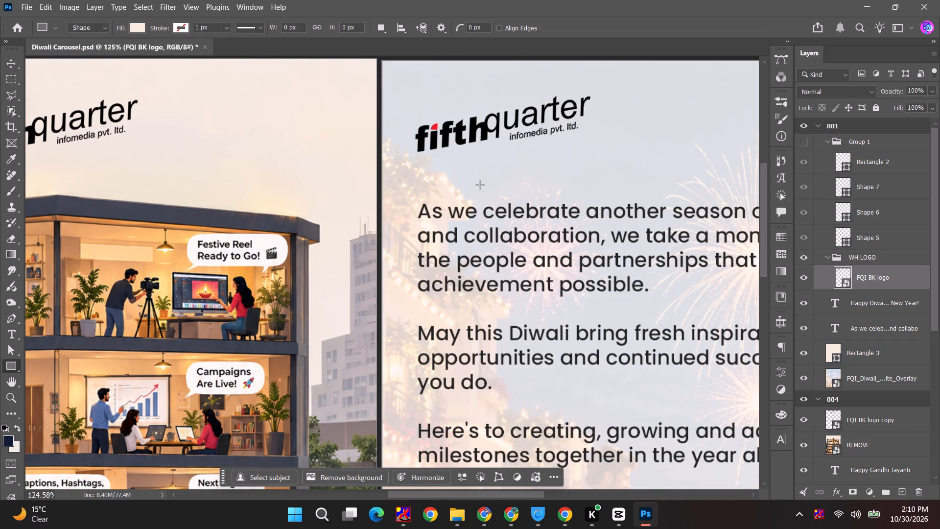
left_click_drag(418, 174, 611, 189)
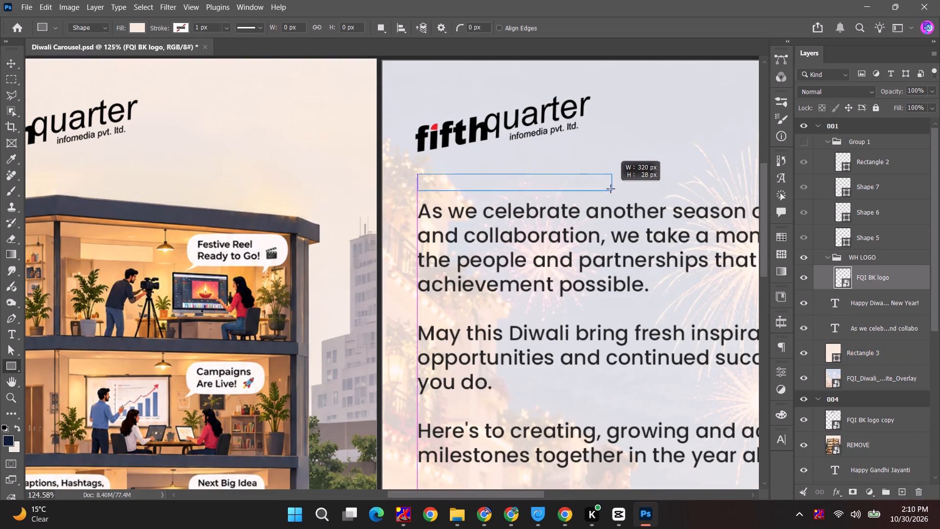
left_click_drag(611, 189, 564, 182)
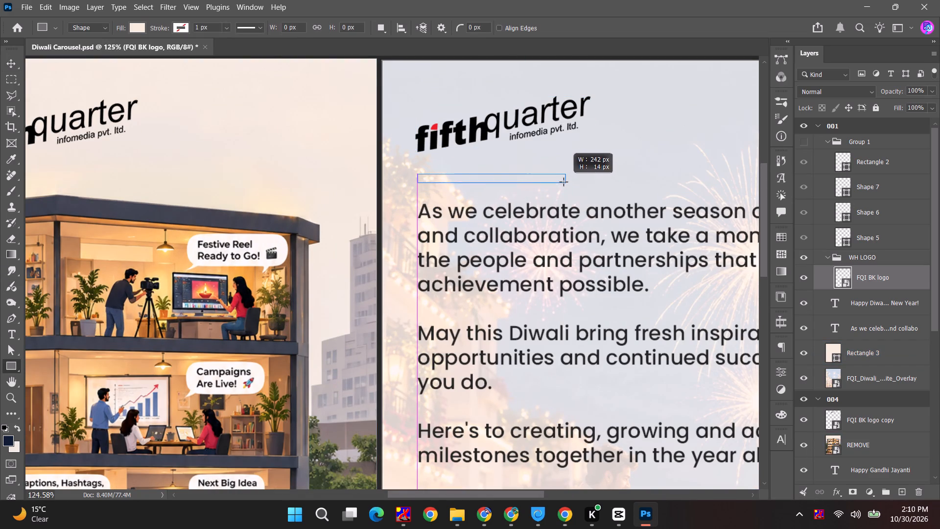
left_click_drag(564, 182, 563, 180)
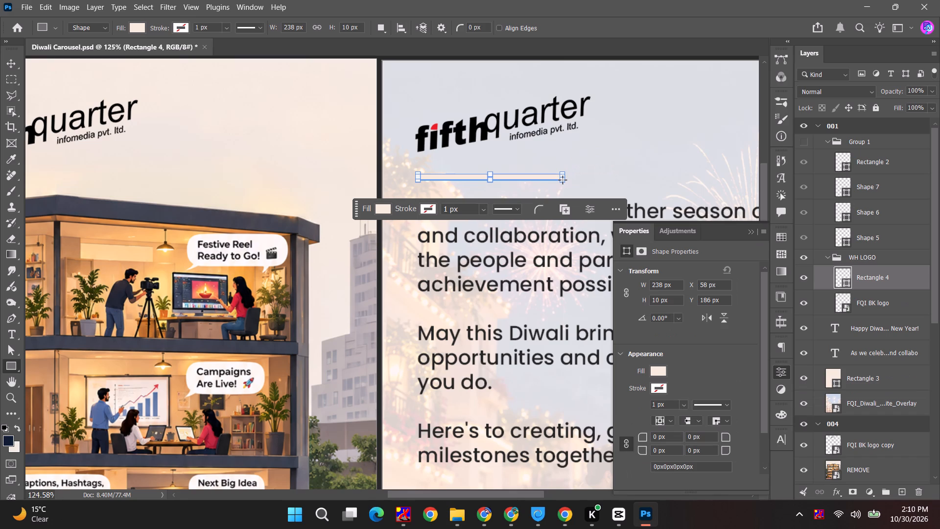
Fill the thin rectangle with the red sampled from the logo, #ed1c24.
left_click(655, 371)
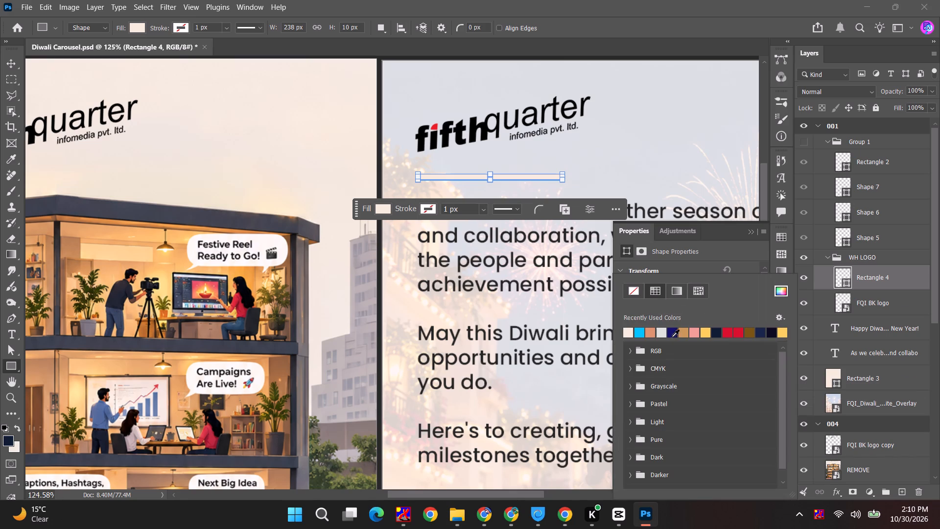
left_click(775, 294)
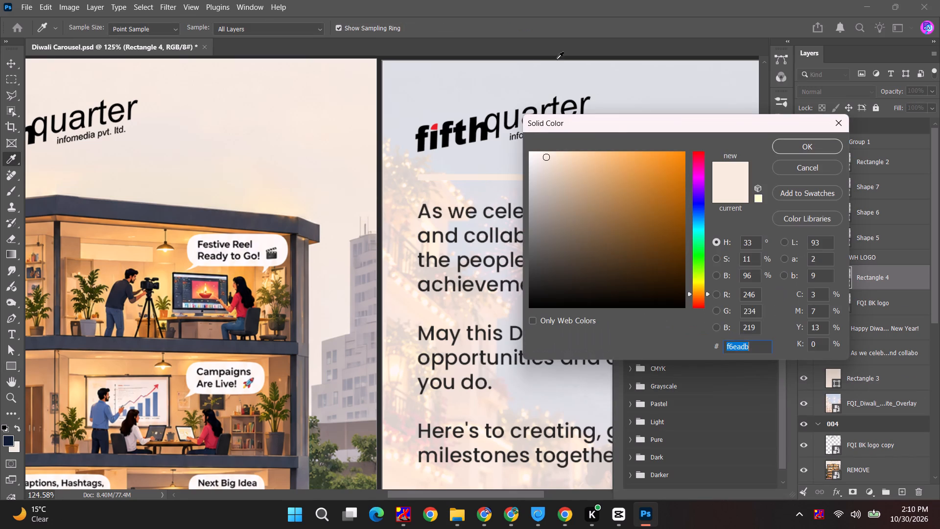
left_click(434, 128)
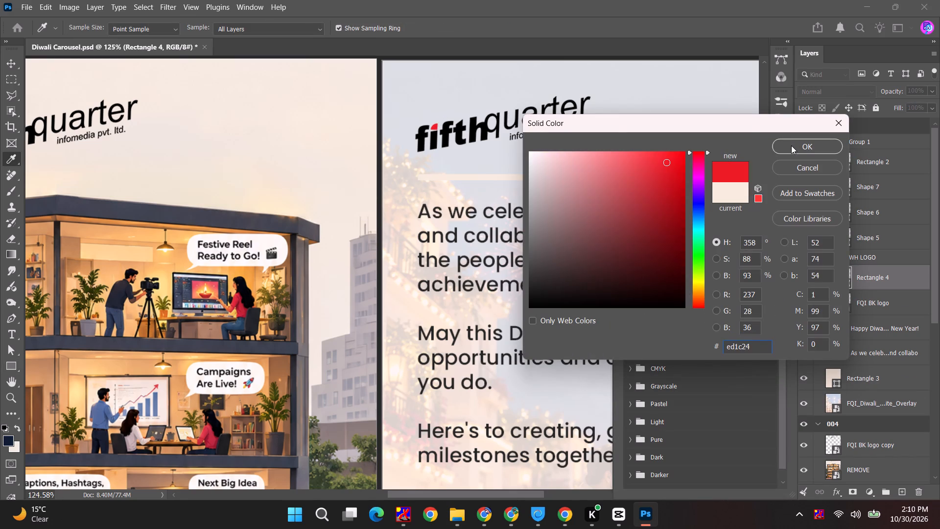
left_click(791, 145)
left_click(752, 232)
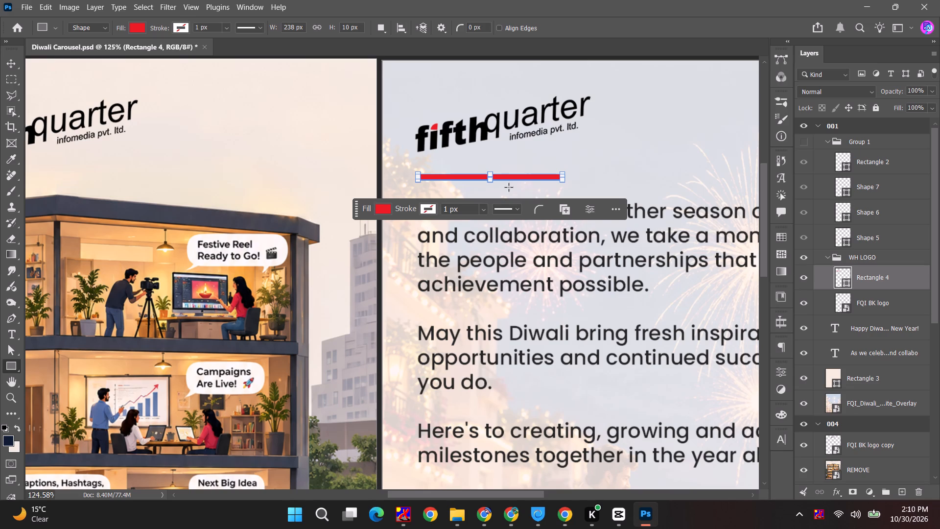
Reduce the red bar's height to 6 px by moving its lower edge.
scroll(512, 200, "up", 8, "alt")
key("space")
key("space")
key("space")
key("space")
key("space")
key("space")
key("space")
left_click_drag(532, 121, 498, 167)
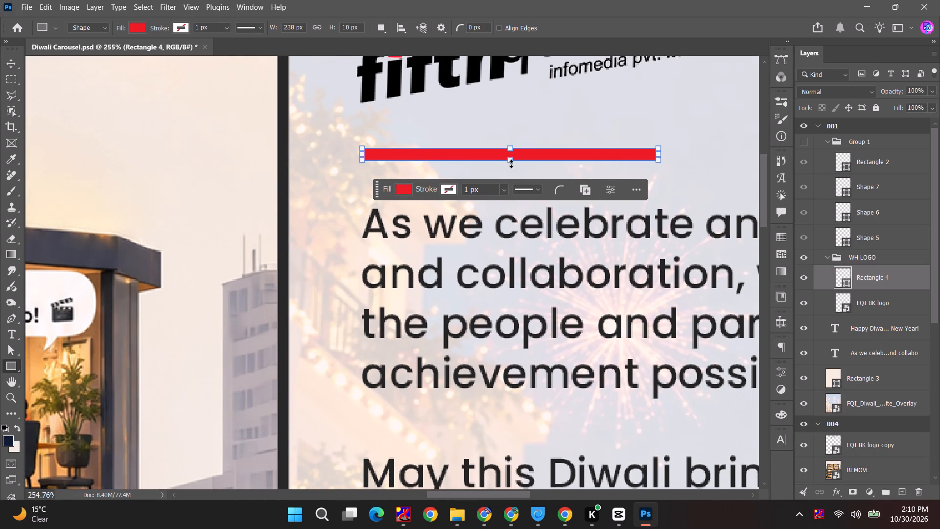
left_click_drag(511, 164, 516, 160)
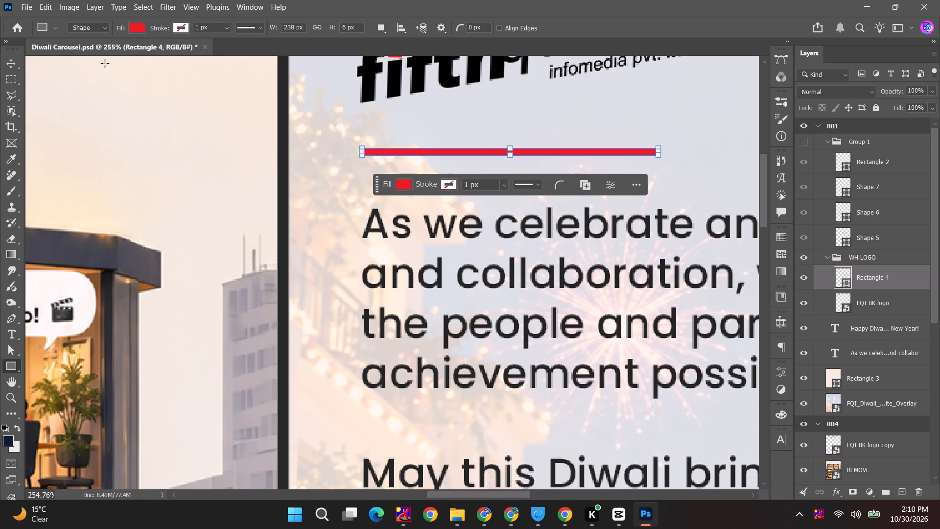
Shift the red bar slightly down and nudge the logo slightly right to line up with the bar's left end.
left_click(16, 65)
left_click_drag(554, 153, 554, 164)
left_click_drag(373, 82, 377, 82)
scroll(343, 148, "down", 10, "alt")
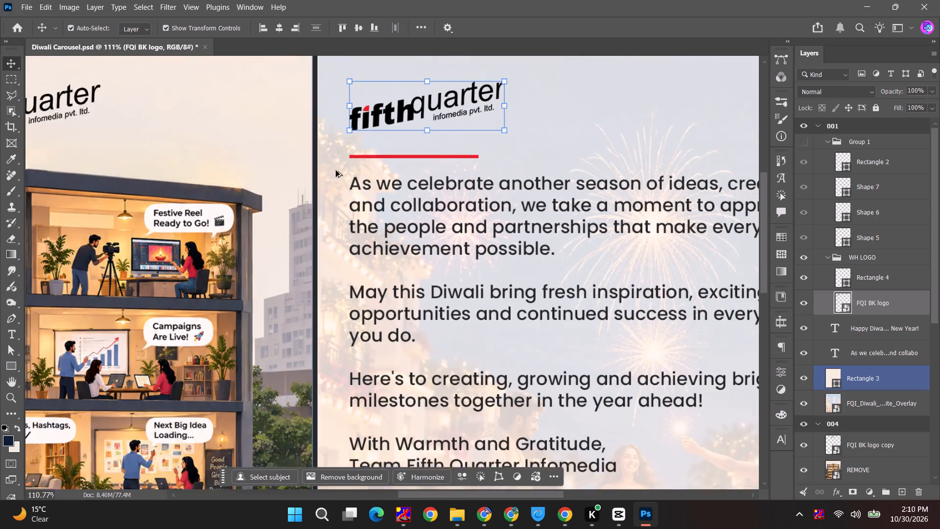
scroll(482, 155, "down", 9, "alt")
left_click(725, 189)
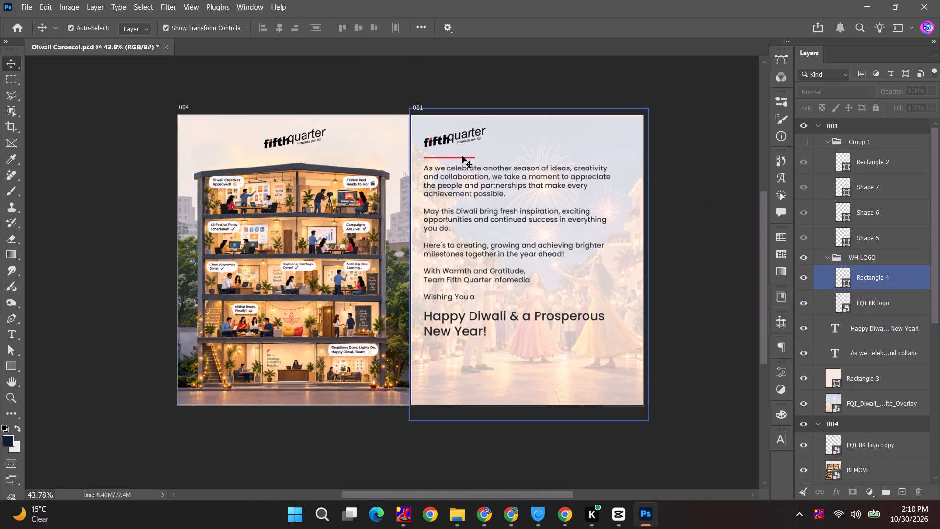
Narrow the message paragraph's text box slightly by moving its right edge inward so the lines rewrap.
scroll(459, 161, "up", 5, "alt")
scroll(457, 278, "down", 5, "alt")
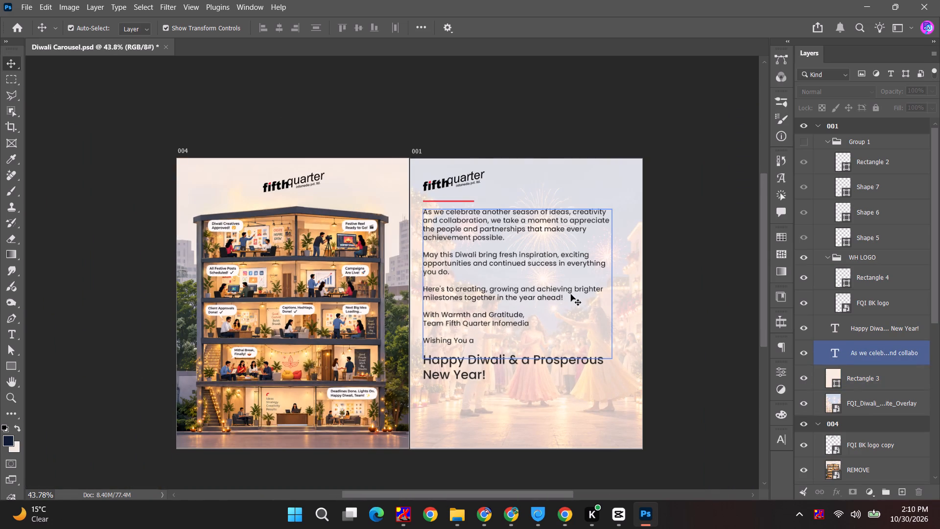
left_click(570, 294)
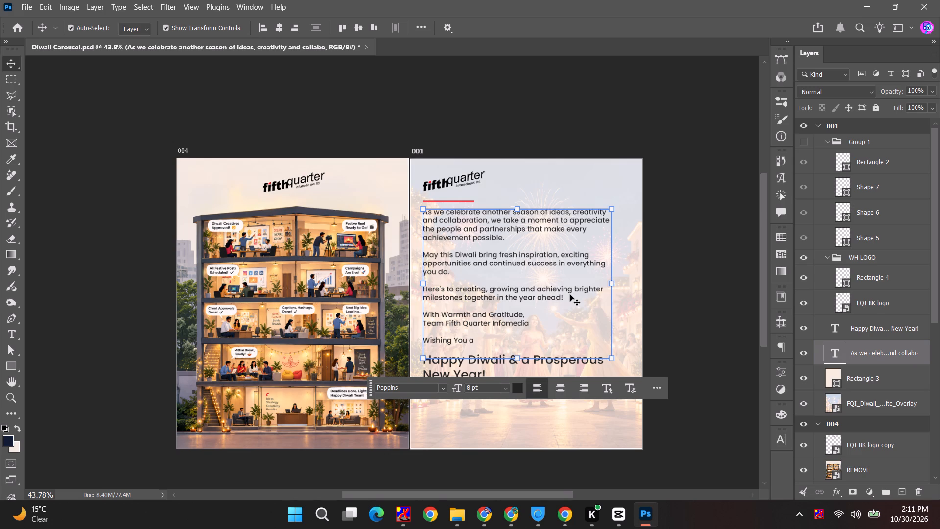
double_click(534, 279)
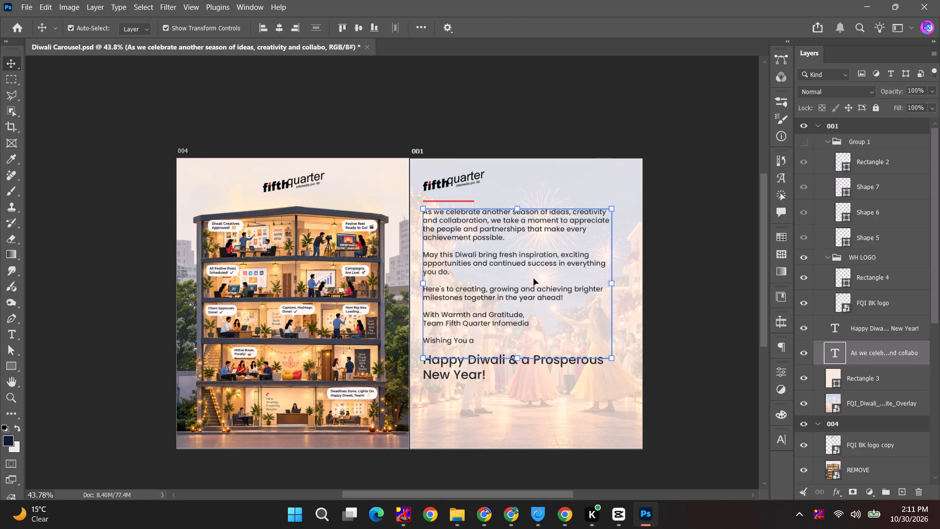
left_click_drag(617, 286, 610, 286)
left_click_drag(612, 283, 603, 282)
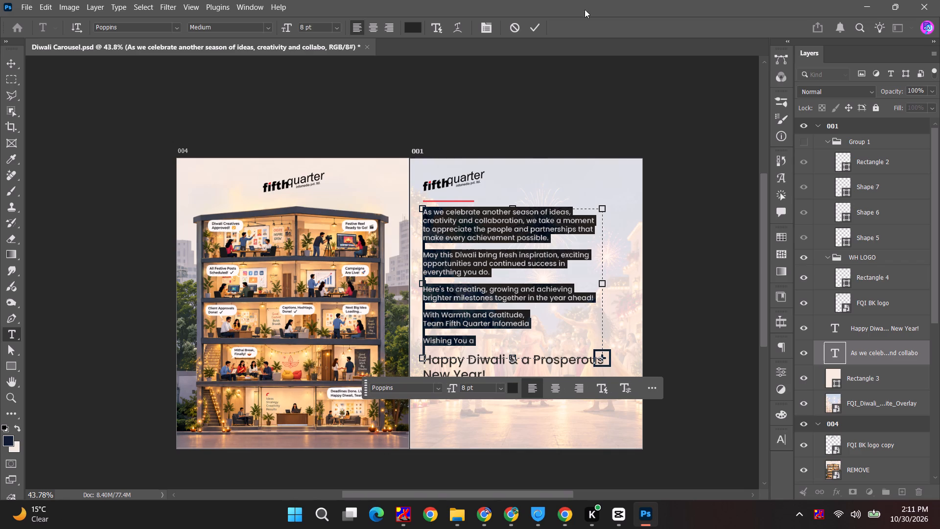
left_click(540, 27)
left_click(627, 95)
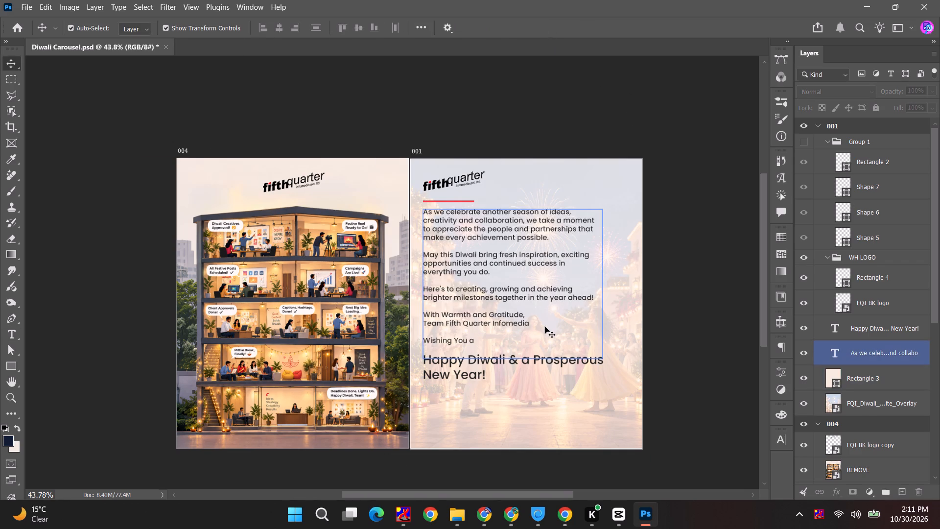
left_click(680, 321)
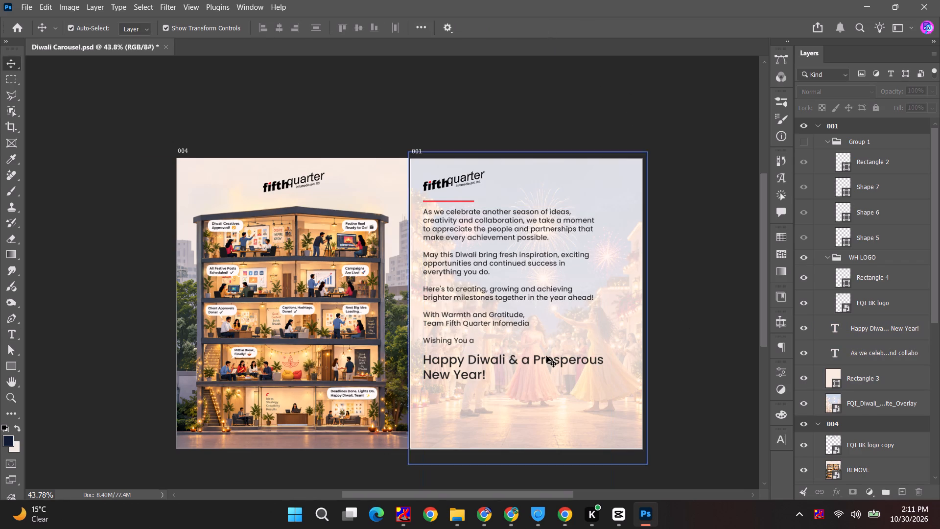
Change the font of the "Happy Diwali & a Prosperous New Year!" text on artboard 001 to Jedira.
double_click(543, 364)
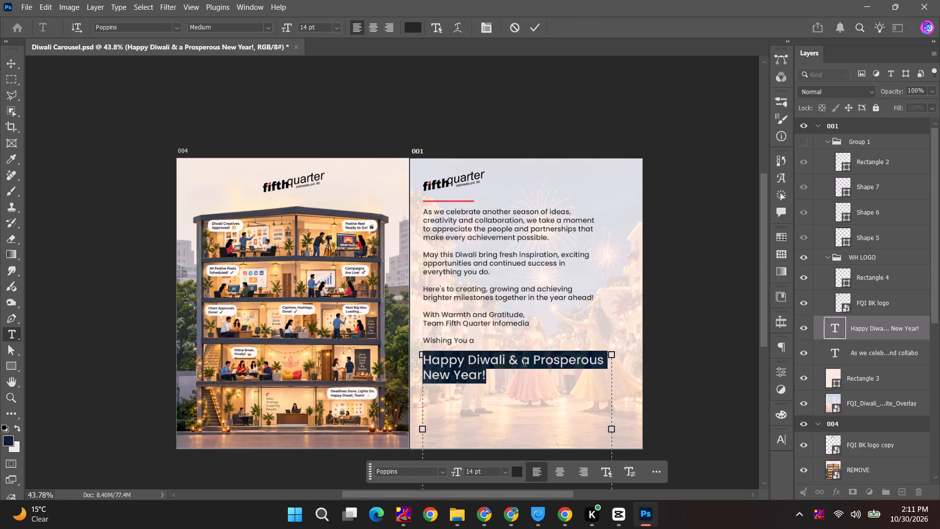
left_click(508, 362)
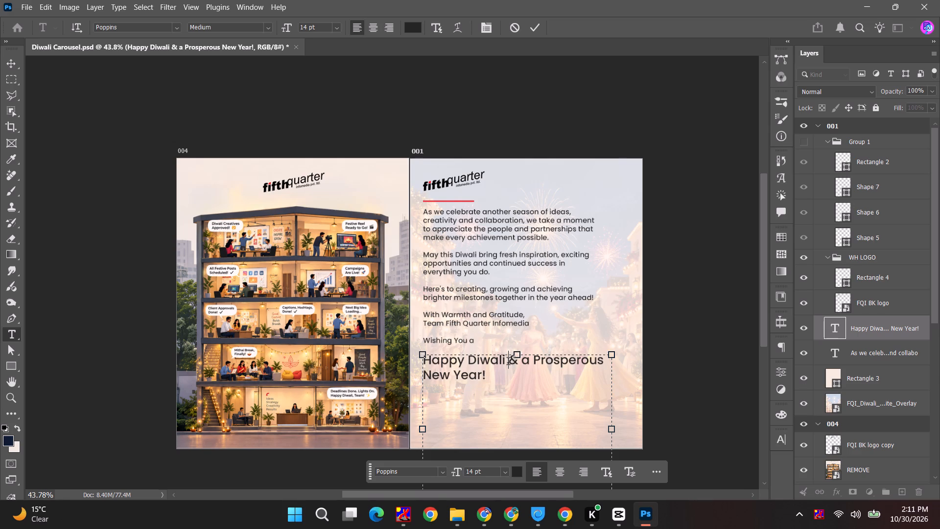
key("ctrl+a")
key("Escape")
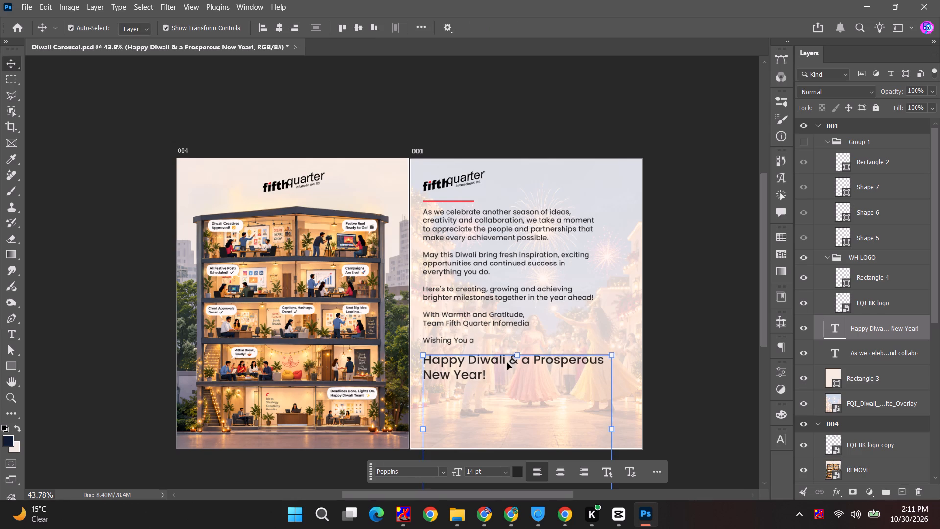
scroll(496, 349, "up", 12, "alt")
key("space")
key("space")
key("space")
key("space")
key("space")
key("space")
key("space")
key("space")
key("space")
key("space")
key("space")
key("space")
key("space")
key("space")
key("space")
key("space")
key("space")
key("space")
key("space")
key("space")
key("space")
left_click_drag(638, 260, 403, 150)
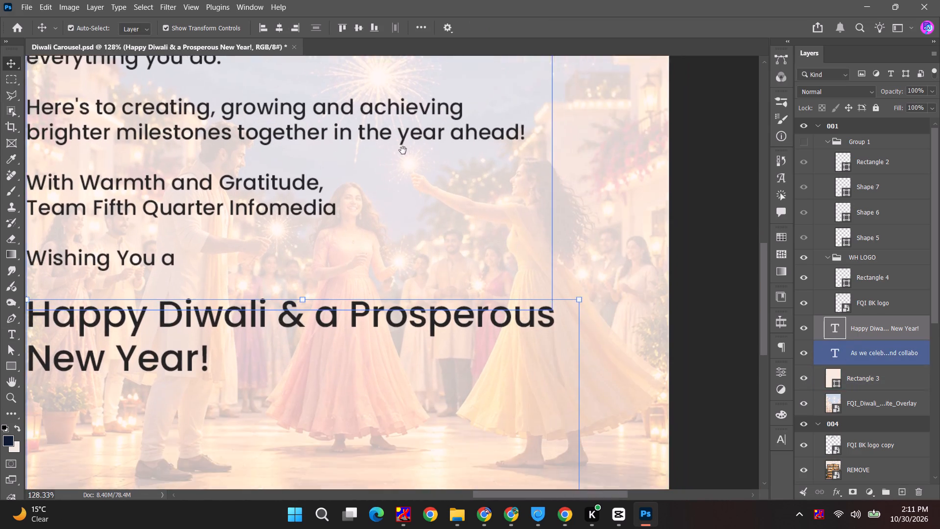
left_click_drag(403, 150, 469, 167)
scroll(469, 167, "down", 3, "alt")
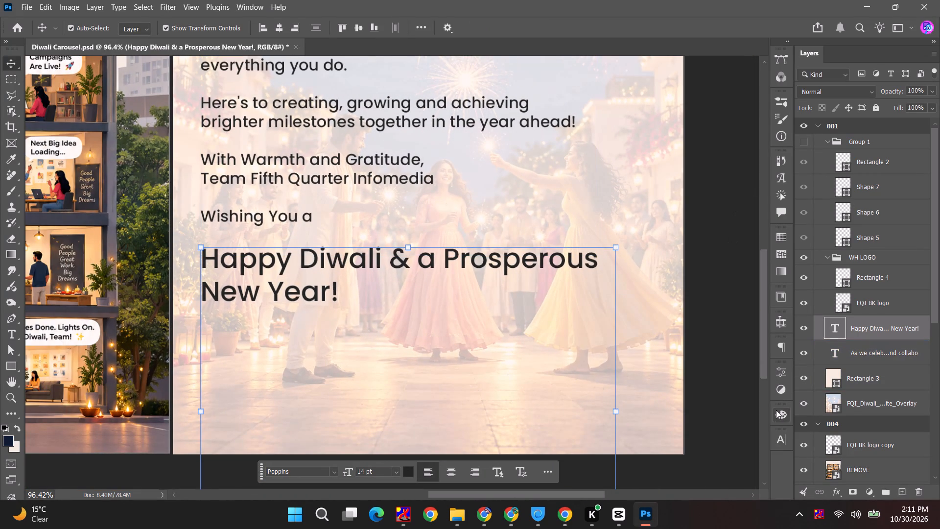
left_click(779, 443)
left_click(711, 387)
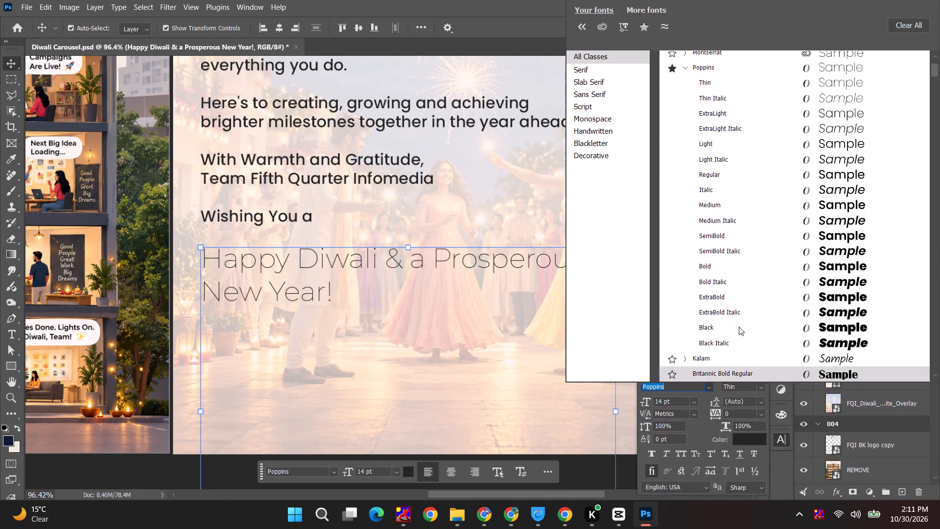
scroll(754, 228, "up", 6)
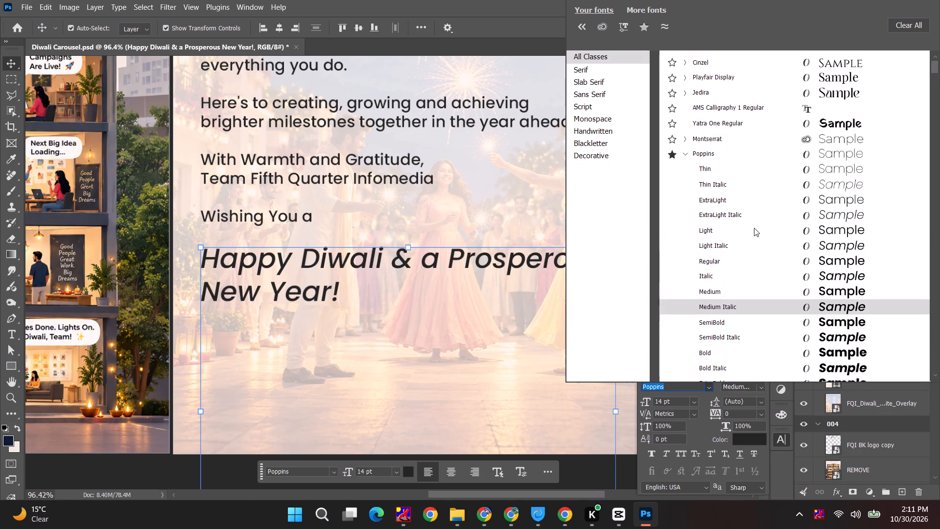
scroll(754, 231, "up", 4)
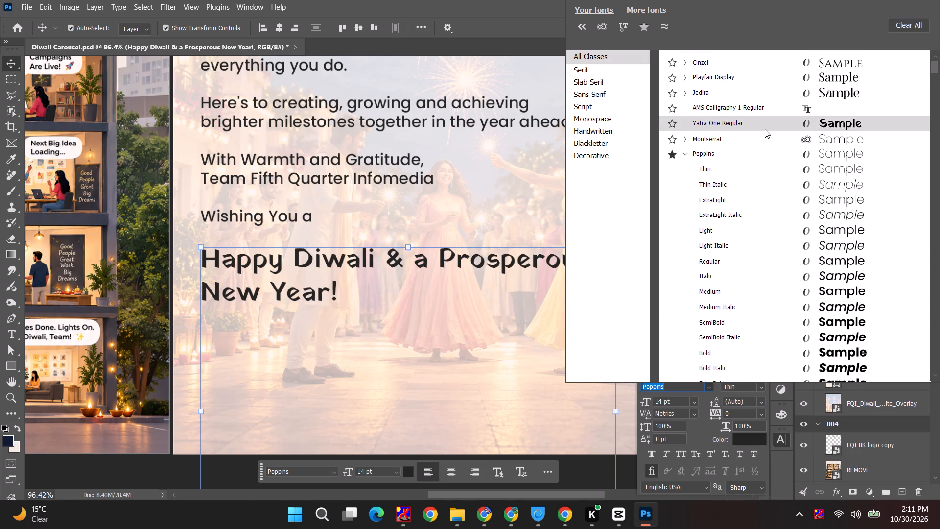
left_click(785, 96)
Remove the "&" from the greeting text and split it into "Happy Diwali" and "a Prosperous New Year!" with a blank line between.
double_click(433, 255)
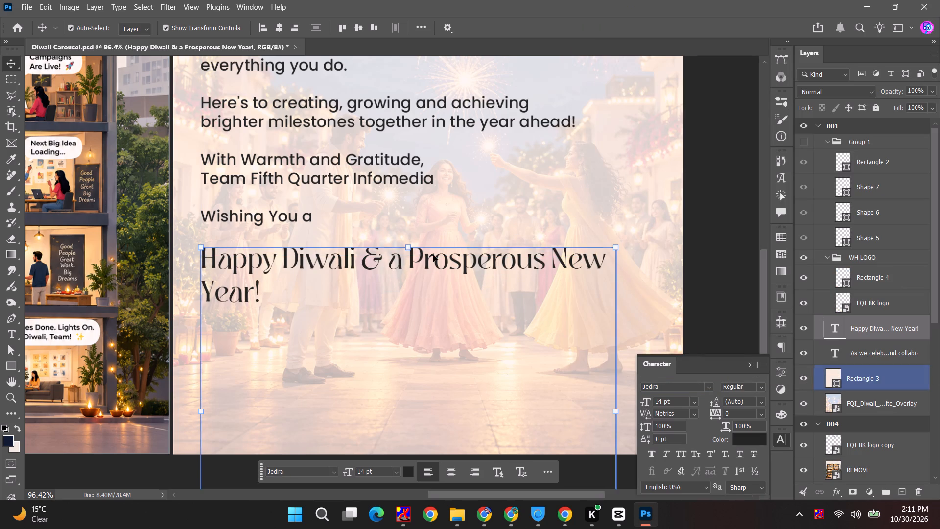
left_click(403, 260)
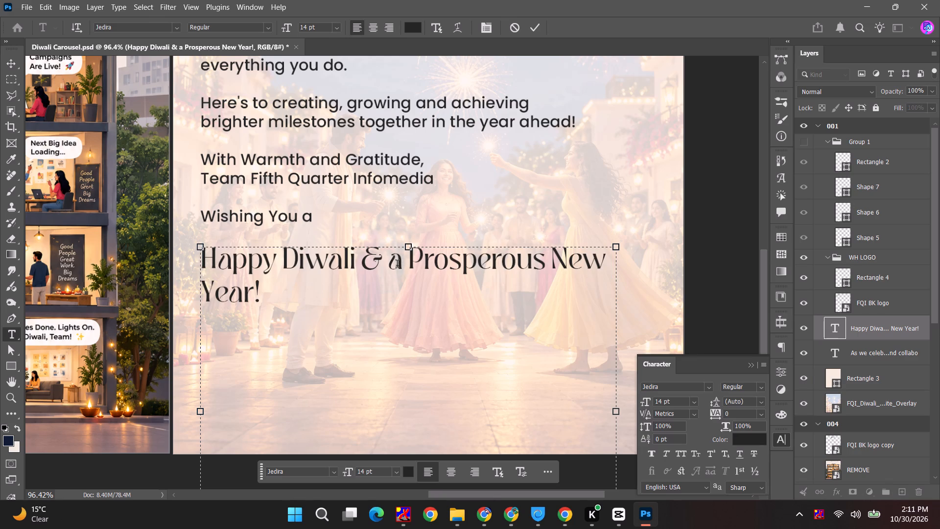
left_click_drag(363, 263, 383, 262)
key("ctrl+x")
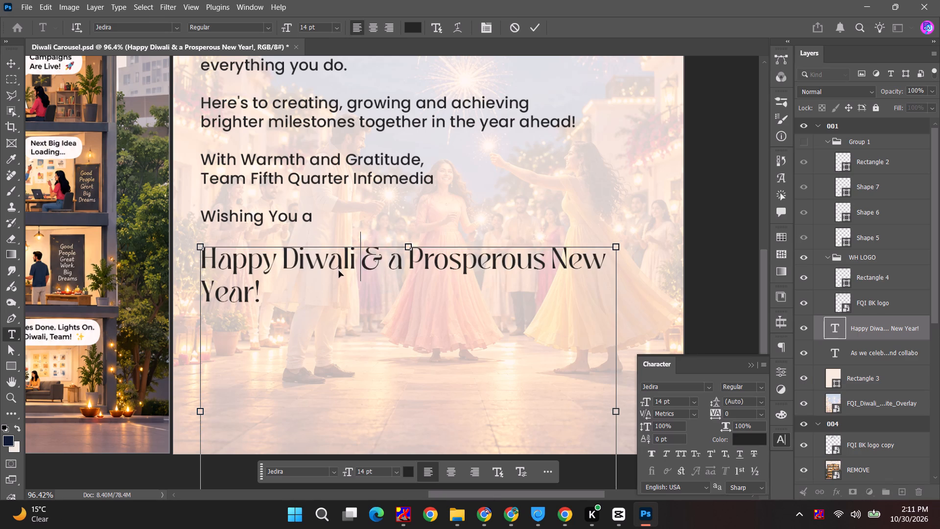
left_click(373, 264)
left_click(367, 261)
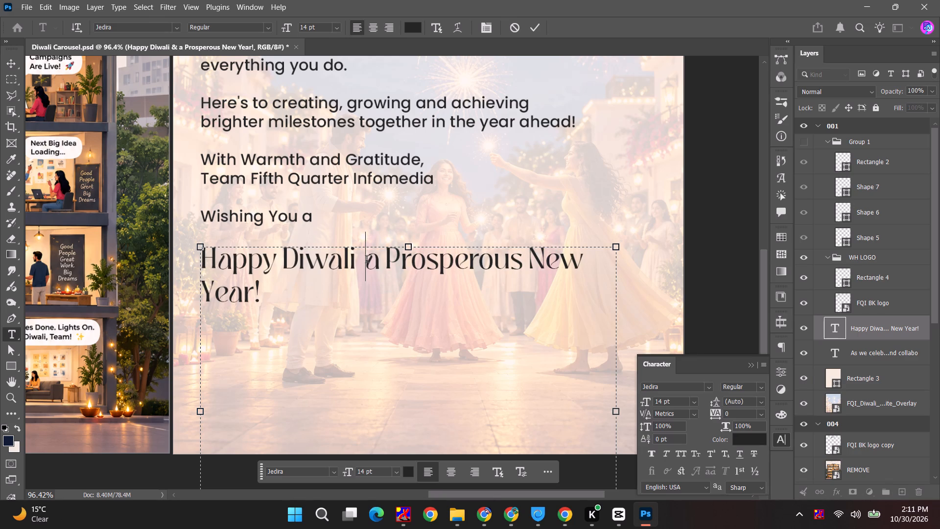
key("BackSpace")
key("Return")
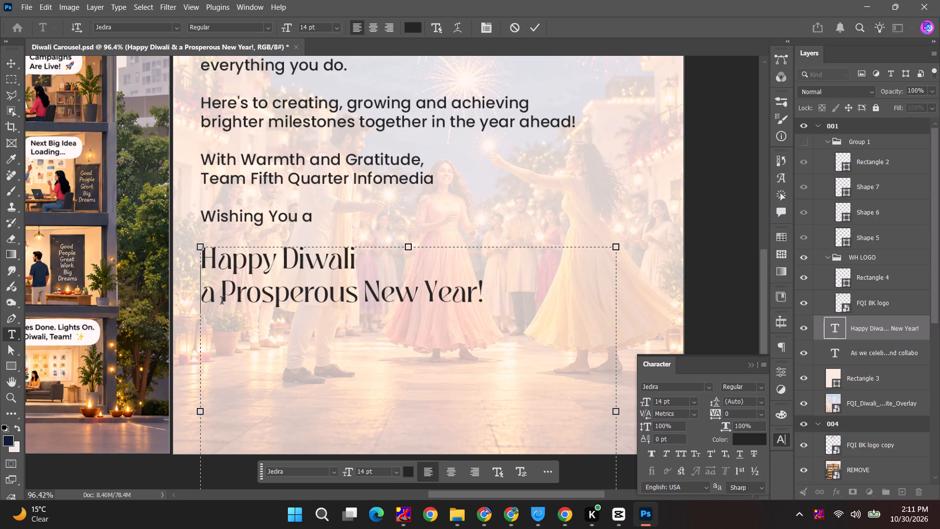
key("Return")
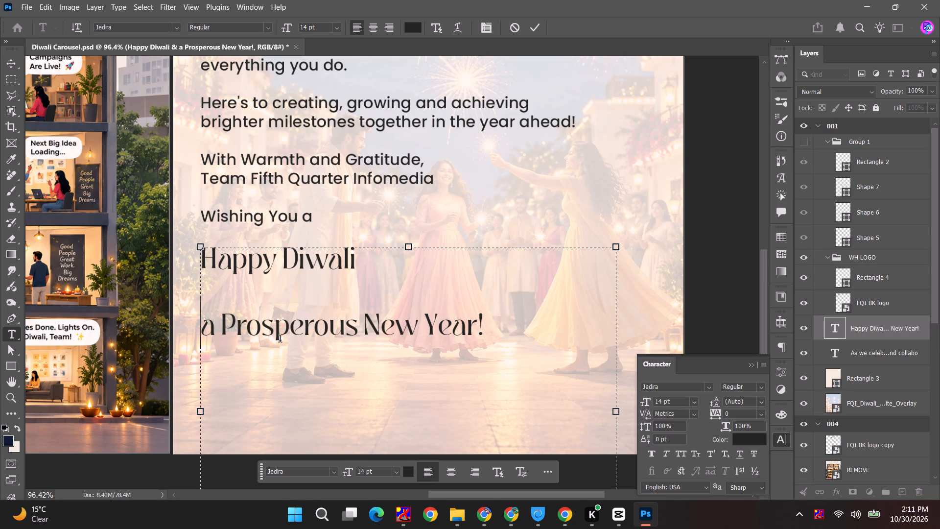
left_click(384, 272)
left_click(539, 25)
left_click(717, 230)
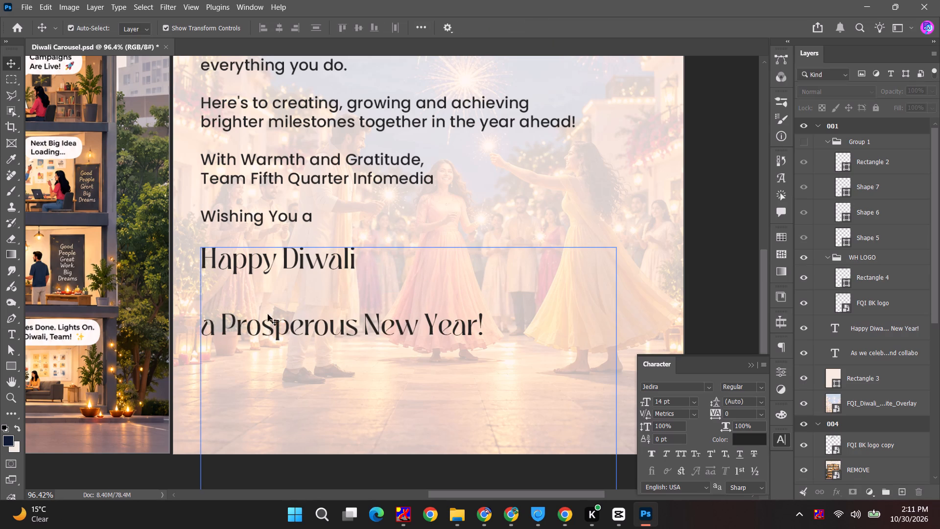
Capitalize the leading "a" so the greeting's second line reads "A Prosperous New Year!".
double_click(233, 326)
left_click_drag(221, 326, 190, 329)
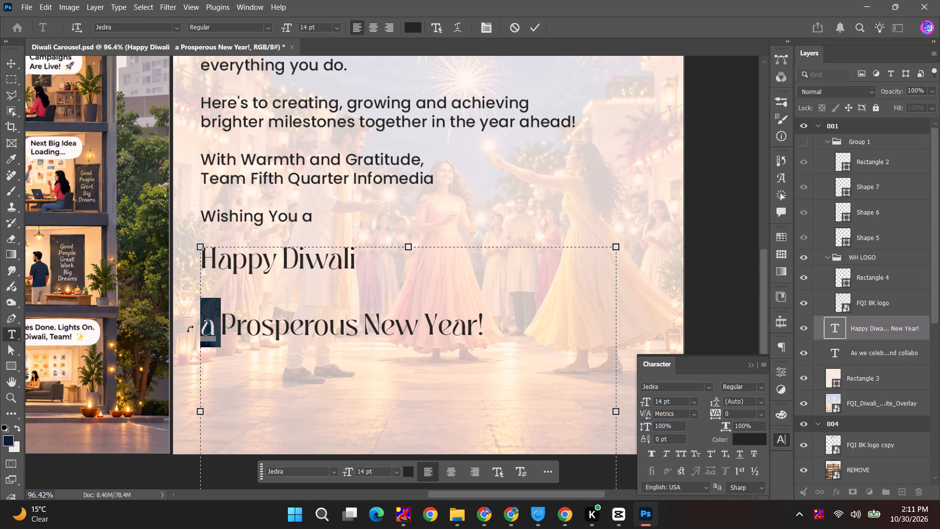
type("A")
key("space")
key("Escape")
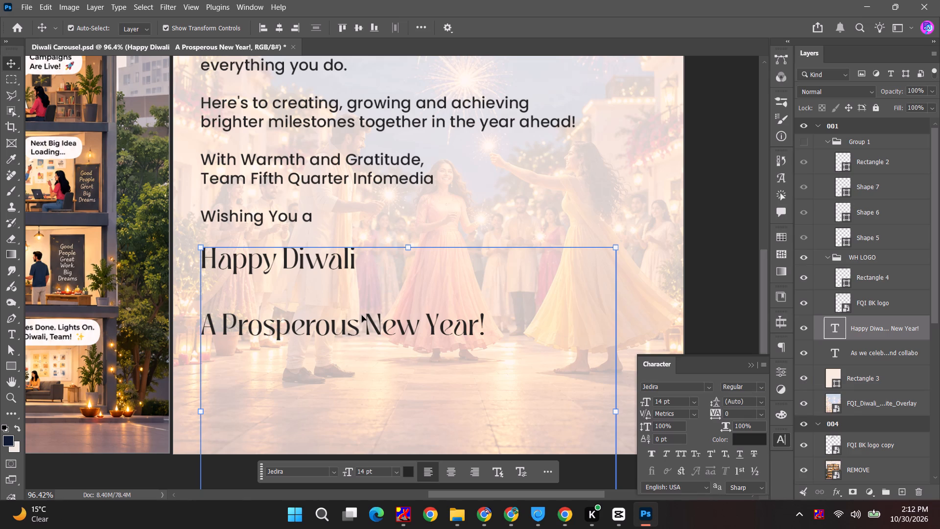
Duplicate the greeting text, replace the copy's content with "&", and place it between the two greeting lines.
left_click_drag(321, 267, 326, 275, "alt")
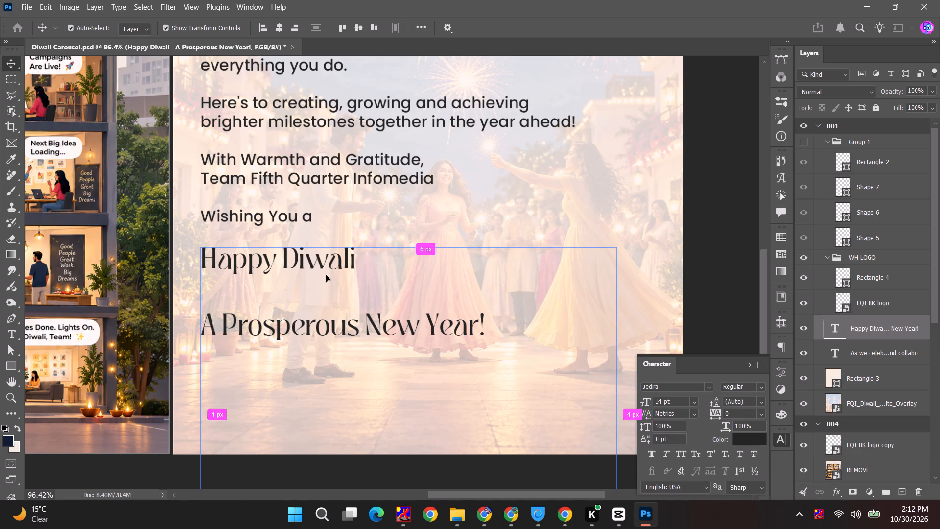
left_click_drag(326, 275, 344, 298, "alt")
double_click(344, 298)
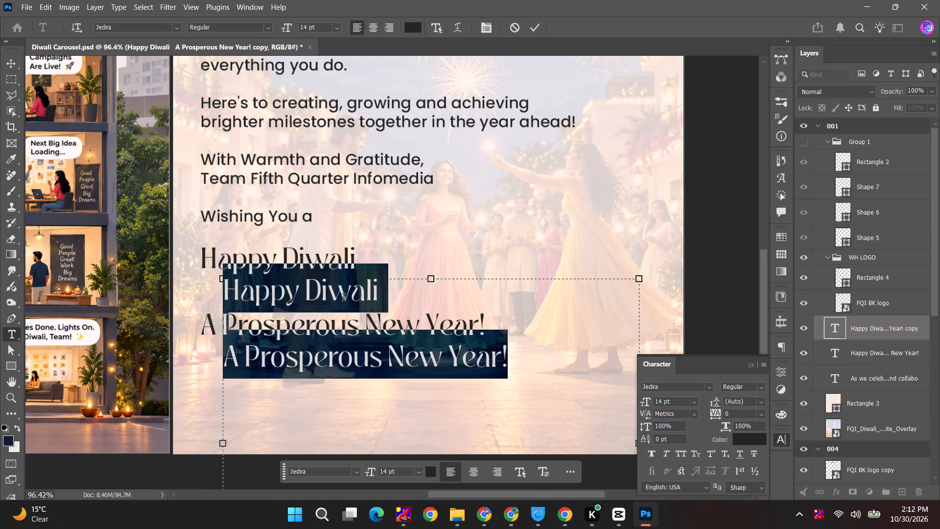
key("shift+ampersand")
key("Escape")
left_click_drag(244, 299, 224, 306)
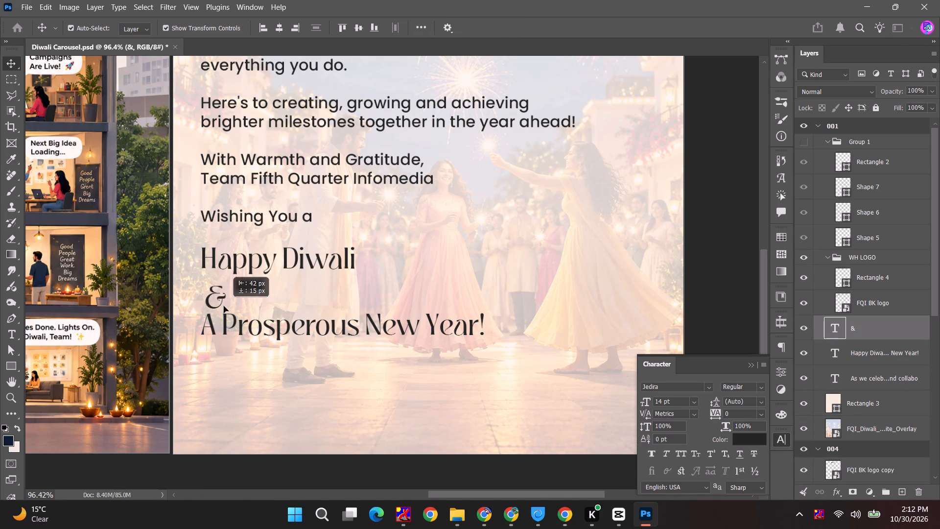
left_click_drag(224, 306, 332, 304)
Cut the "A Prosperous New Year!" line out of the greeting text box, leaving only "Happy Diwali".
left_click(391, 327)
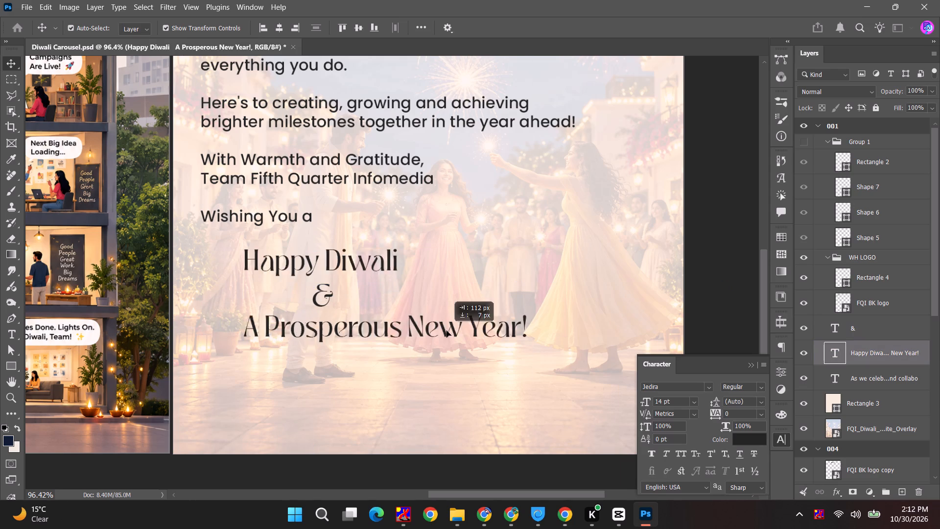
key("ctrl+z")
double_click(393, 323)
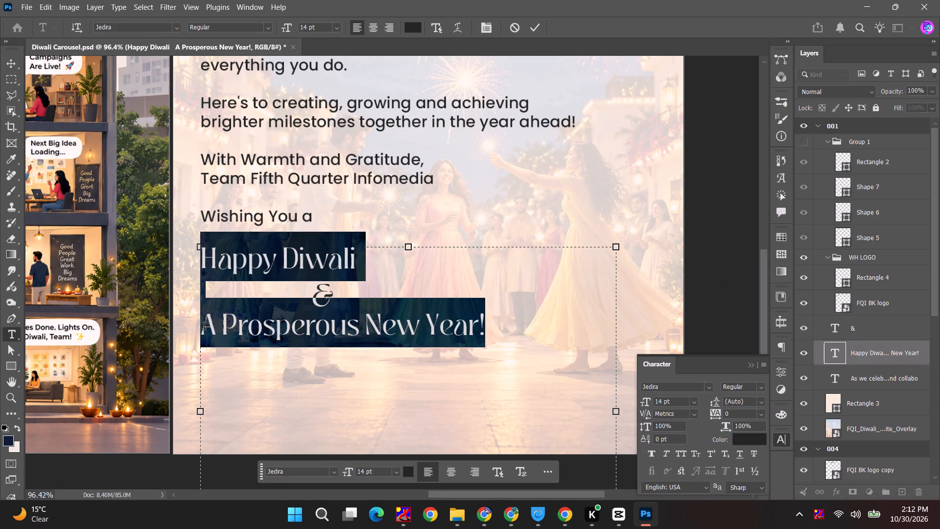
left_click_drag(203, 328, 535, 330)
key("ctrl+x")
key("Escape")
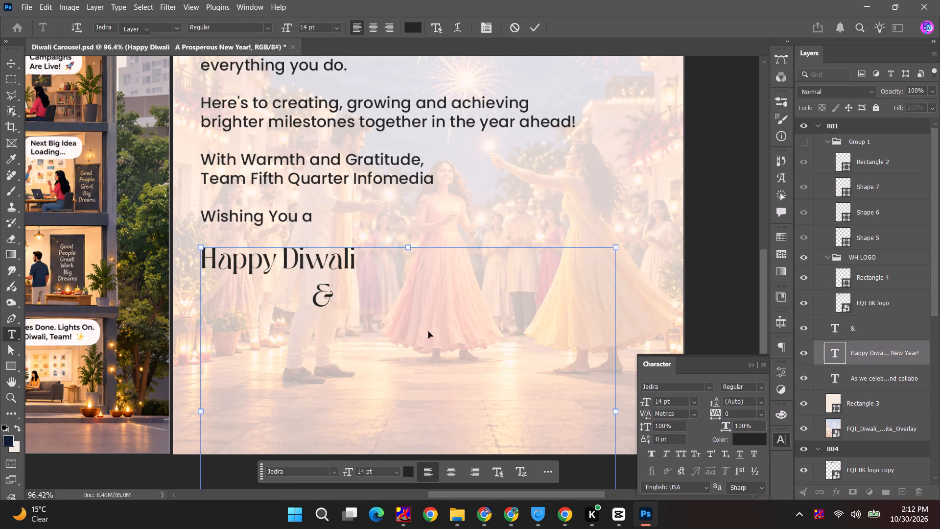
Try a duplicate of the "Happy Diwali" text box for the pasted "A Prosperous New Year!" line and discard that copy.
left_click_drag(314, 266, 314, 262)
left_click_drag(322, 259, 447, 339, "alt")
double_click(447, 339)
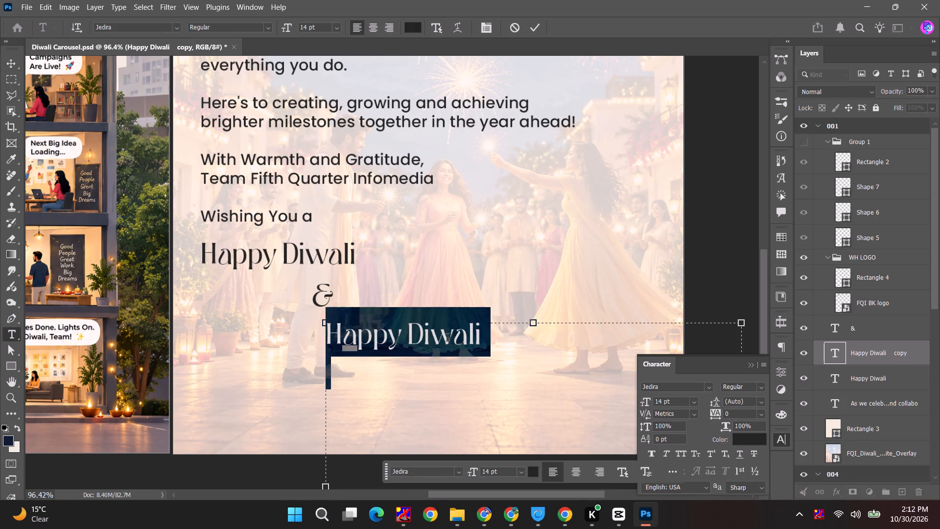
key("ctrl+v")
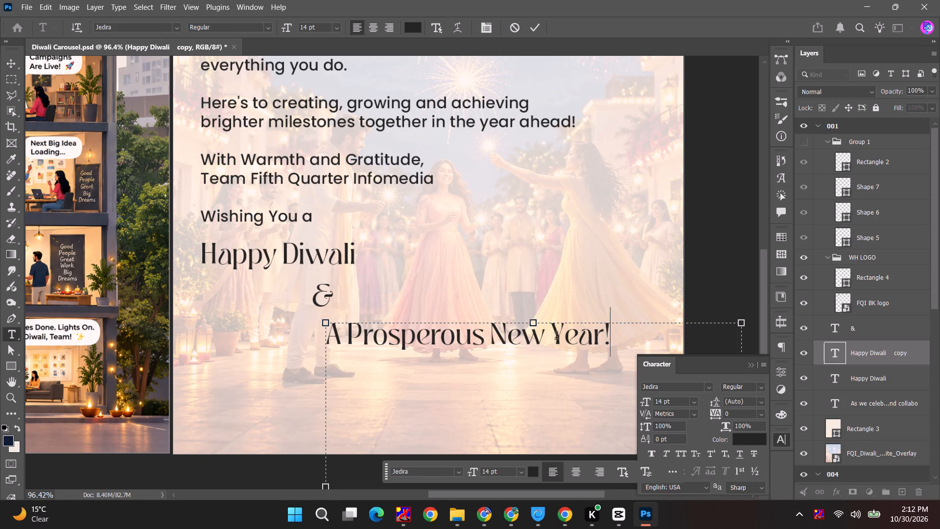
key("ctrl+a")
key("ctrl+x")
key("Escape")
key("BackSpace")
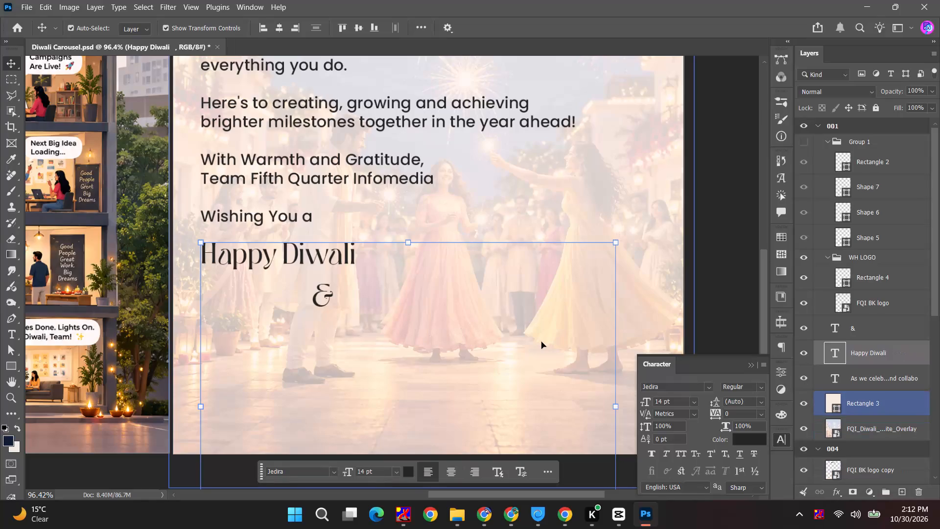
Add a separate point text reading "A Prosperous New Year!" and position it below the ampersand, indented from "Happy Diwali".
key("t")
left_click(314, 342)
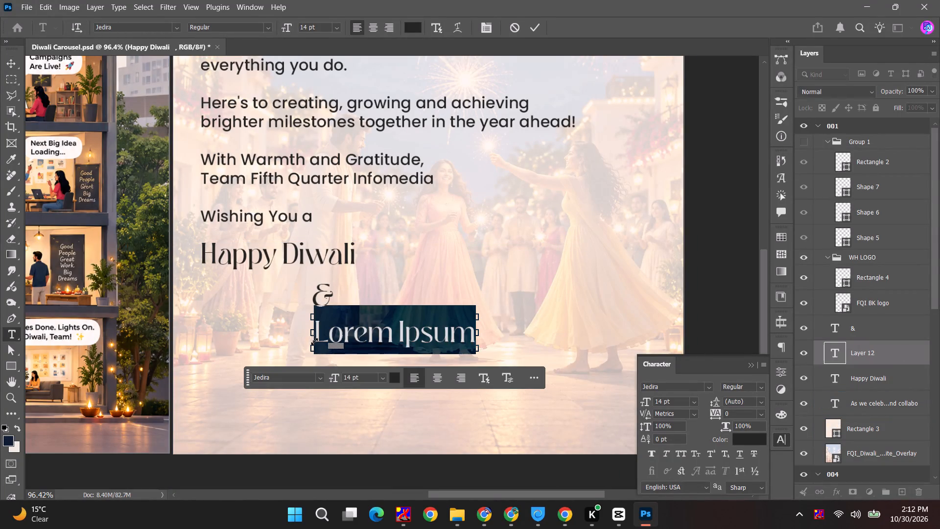
key("ctrl+v")
key("Escape")
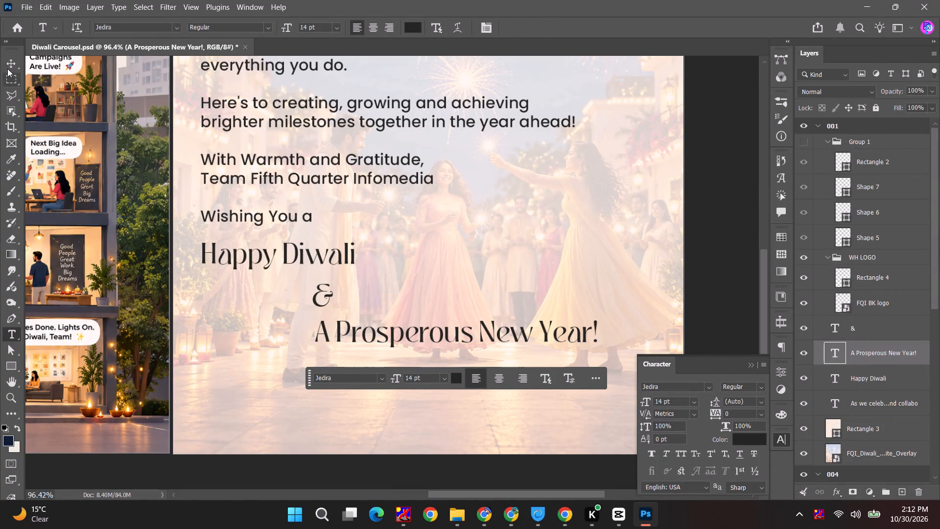
left_click(7, 66)
left_click_drag(396, 330, 375, 335)
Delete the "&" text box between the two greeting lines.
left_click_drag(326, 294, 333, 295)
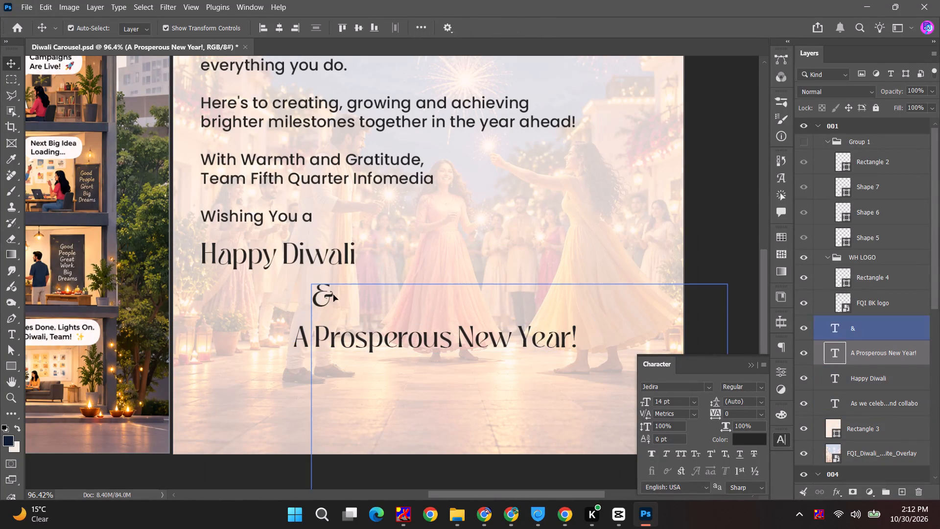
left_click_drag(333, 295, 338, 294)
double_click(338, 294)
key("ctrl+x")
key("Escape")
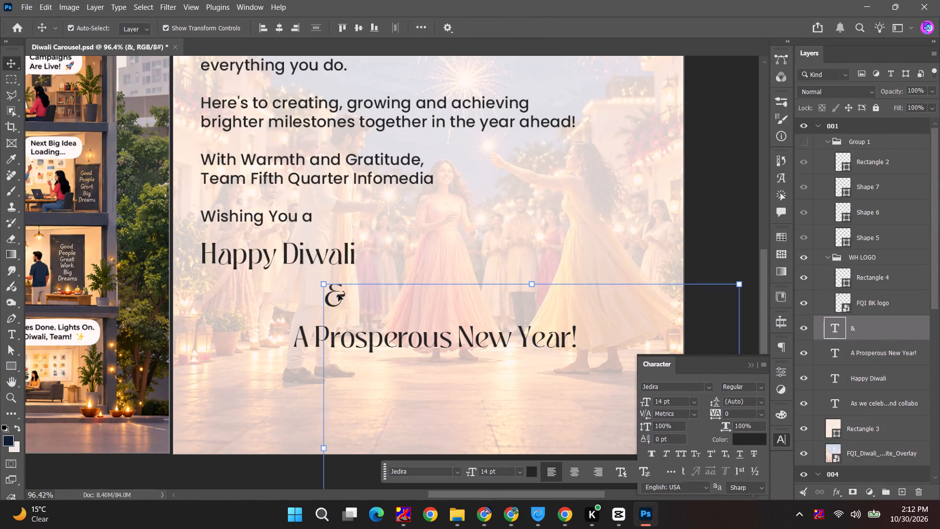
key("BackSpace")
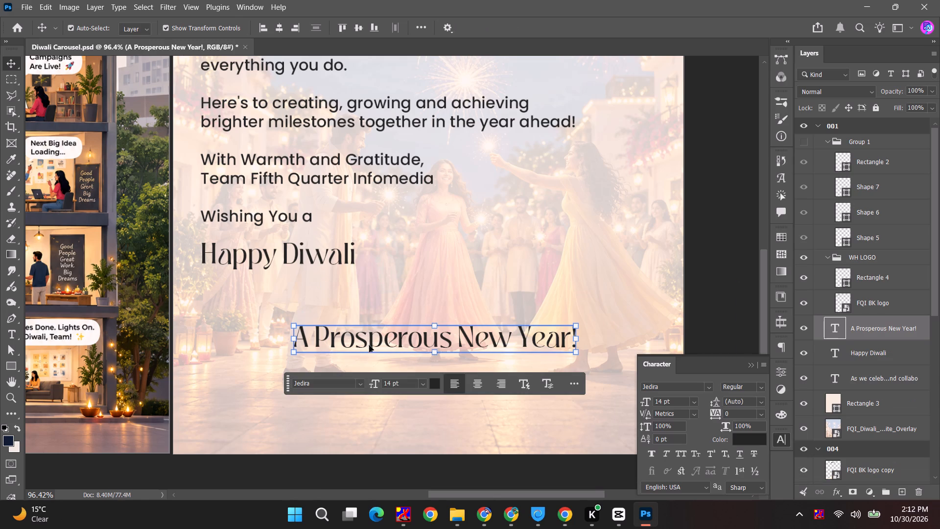
Duplicate the "A Prosperous New Year!" text straight above itself and change the copy's content to "&".
left_click_drag(369, 345, 367, 301)
key("ctrl+z")
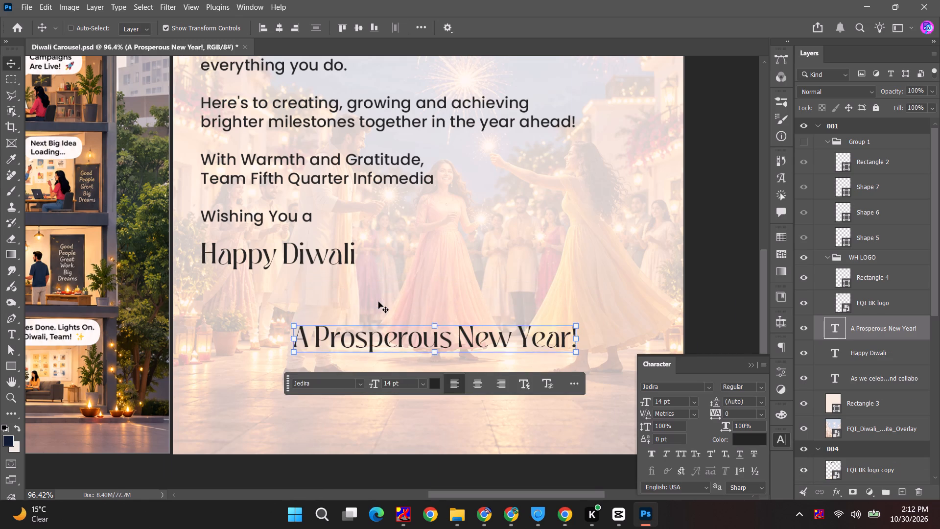
left_click_drag(388, 341, 391, 297, "alt")
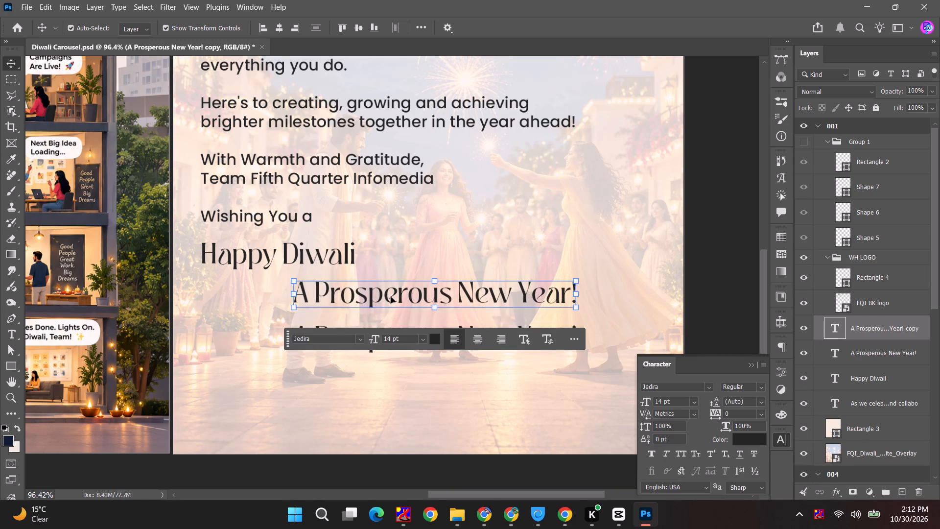
double_click(391, 297)
key("shift+ampersand")
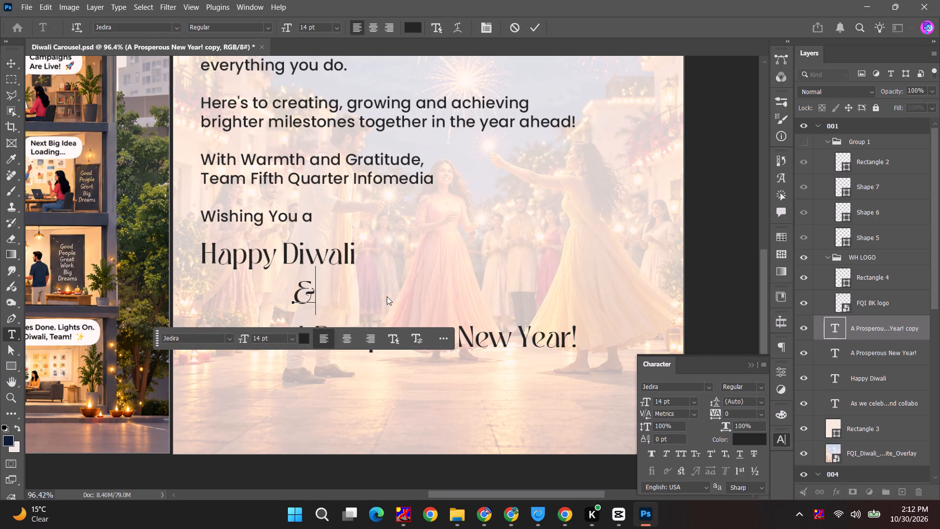
key("Escape")
left_click(727, 219)
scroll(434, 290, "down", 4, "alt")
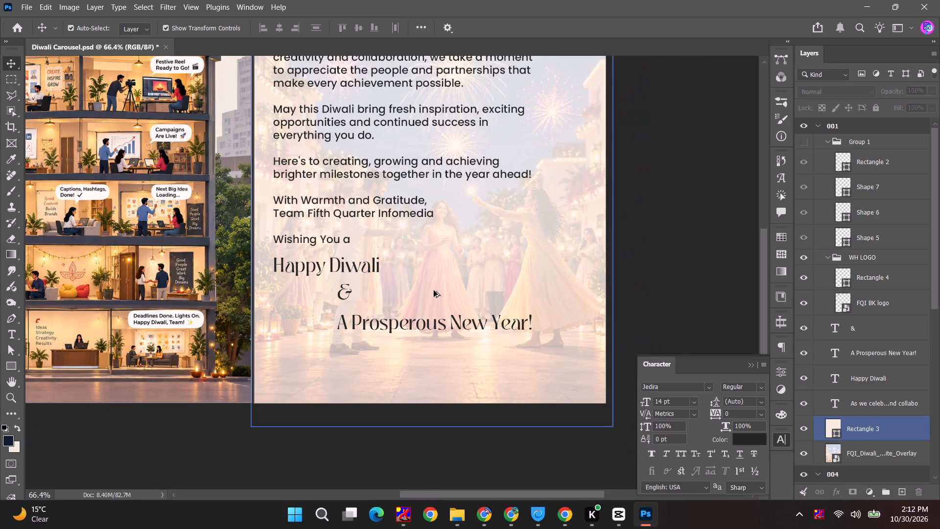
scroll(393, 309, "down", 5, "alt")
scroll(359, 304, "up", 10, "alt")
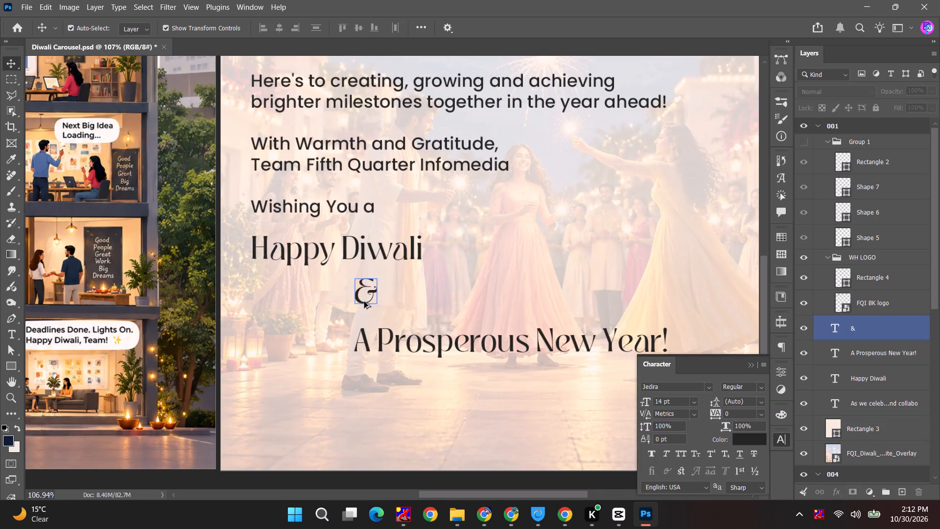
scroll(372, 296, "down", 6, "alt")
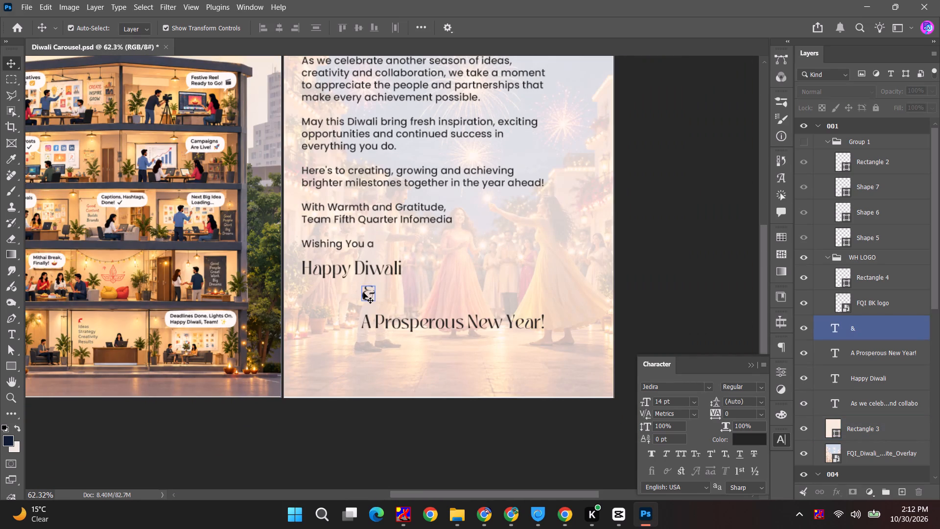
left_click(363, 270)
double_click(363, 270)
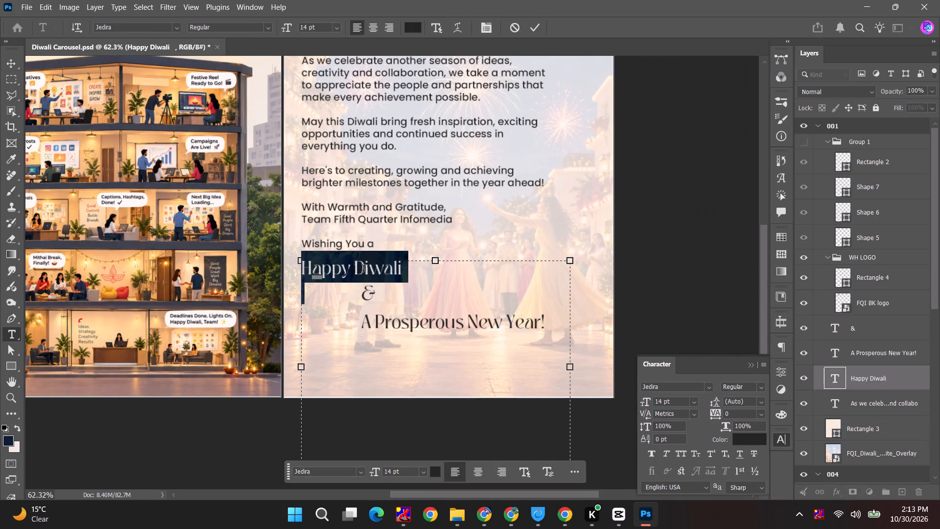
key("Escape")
Duplicate the "A Prosperous New Year!" text in artboard 001 and delete the old "Happy Diwali" text box.
left_click_drag(425, 324, 459, 286, "alt")
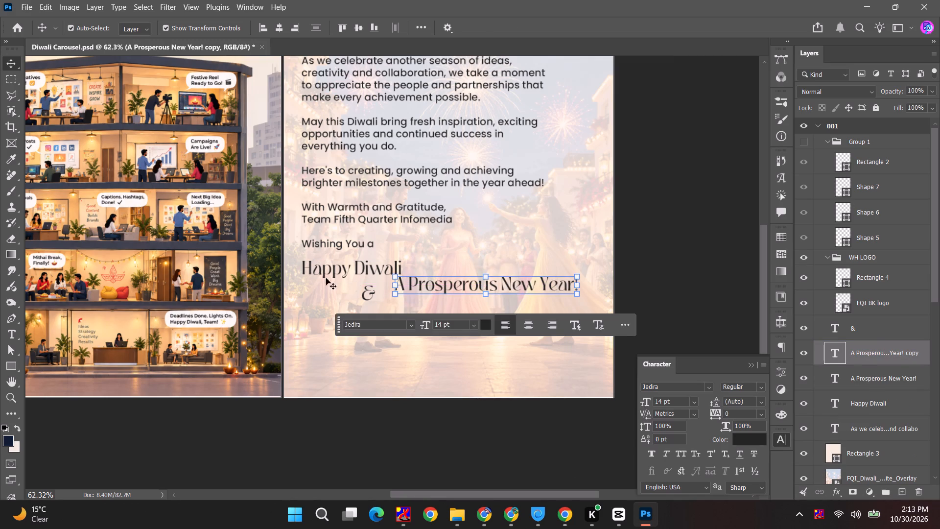
left_click(331, 270)
key("BackSpace")
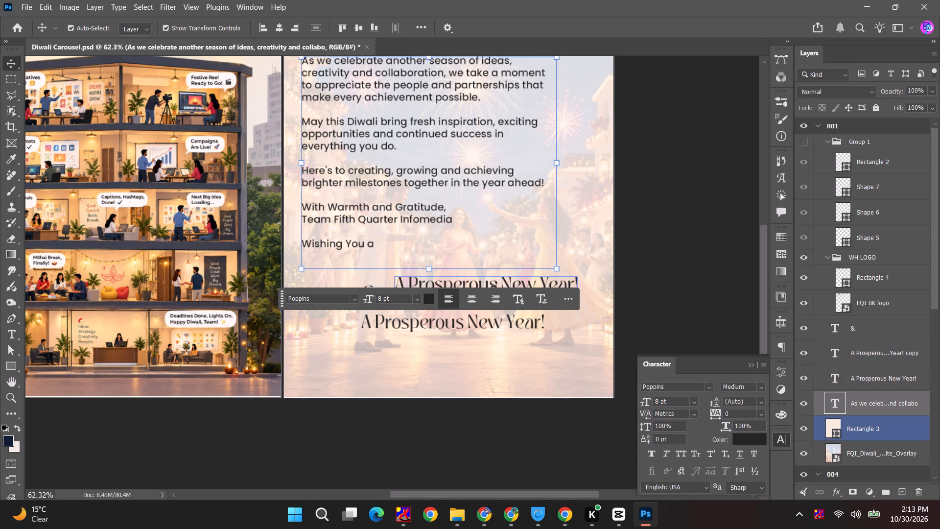
Place the duplicated text directly below "Wishing You a", left-aligned with the body text, and change its content to "Happy Diwali".
left_click(493, 288)
left_click_drag(503, 285, 417, 271)
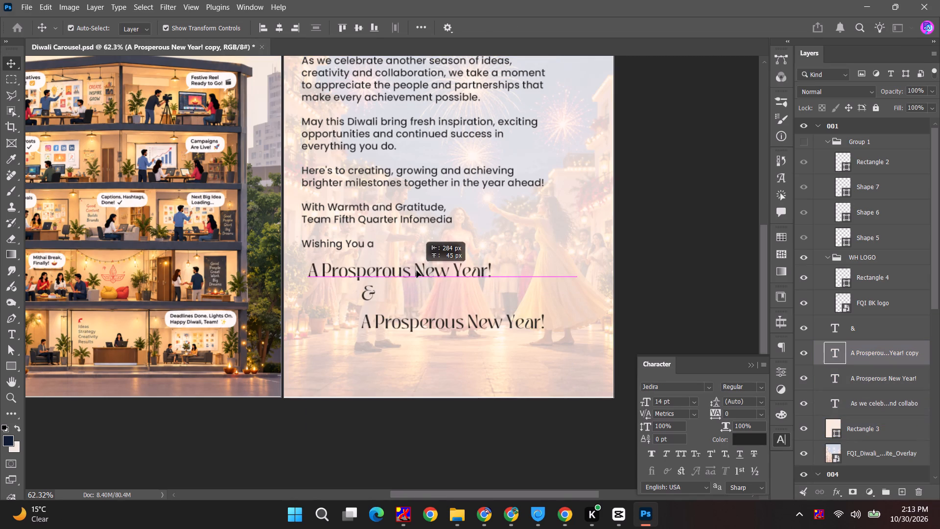
left_click_drag(417, 271, 409, 270)
double_click(409, 270)
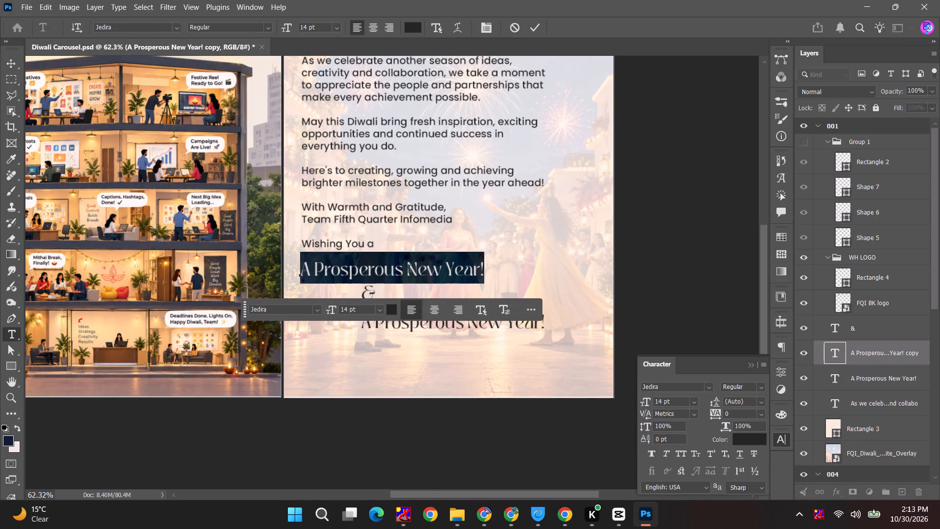
type("Hapoy")
key("BackSpace")
key("BackSpace")
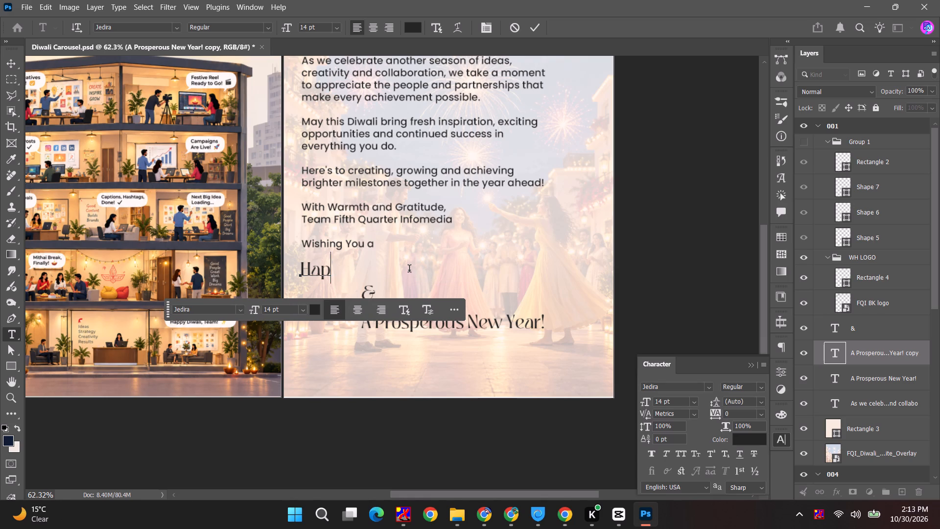
type("py Diwali")
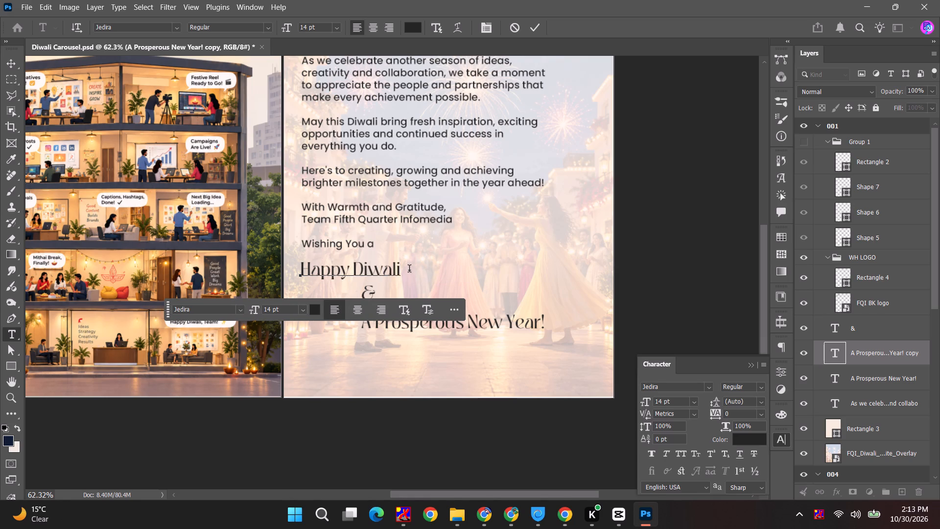
key("Escape")
left_click(692, 249)
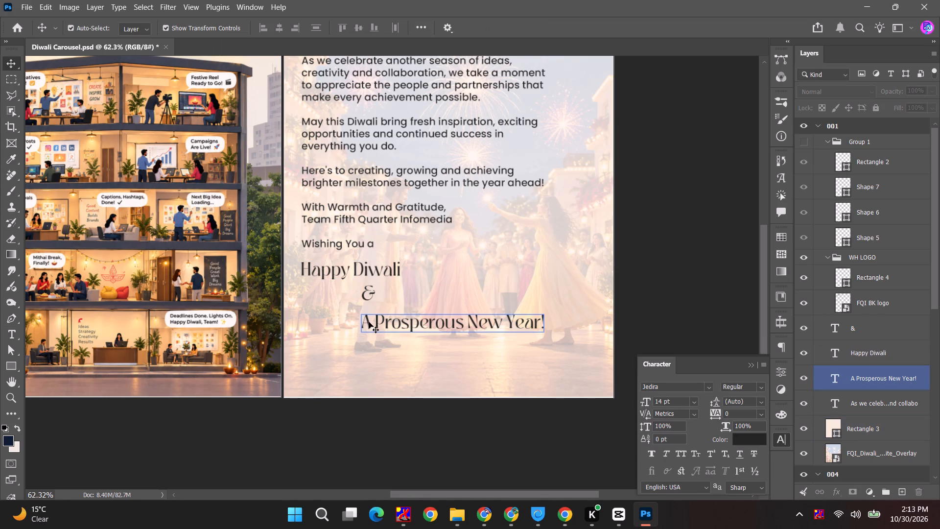
Reduce the indent of "A Prosperous New Year!" and centre the "&" vertically between the two greeting lines.
left_click_drag(369, 322, 335, 321)
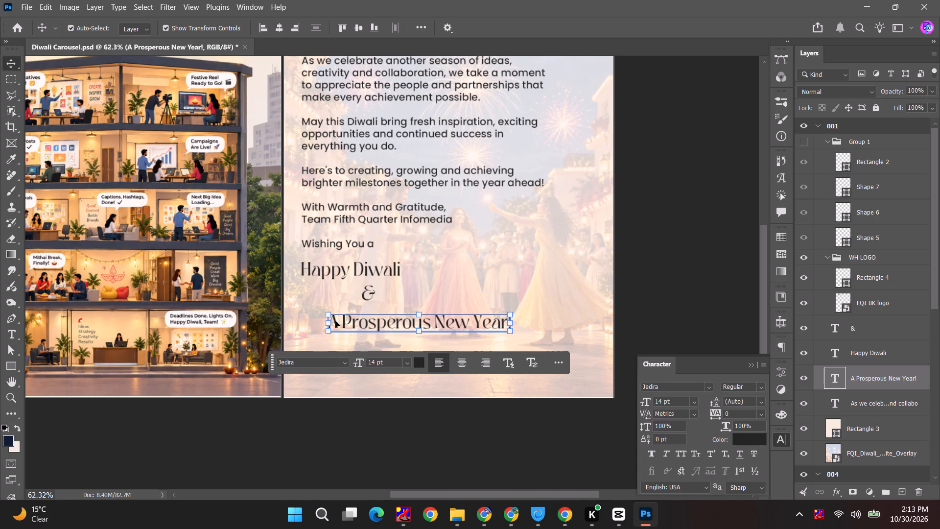
scroll(350, 301, "up", 5, "alt")
left_click_drag(374, 291, 375, 297)
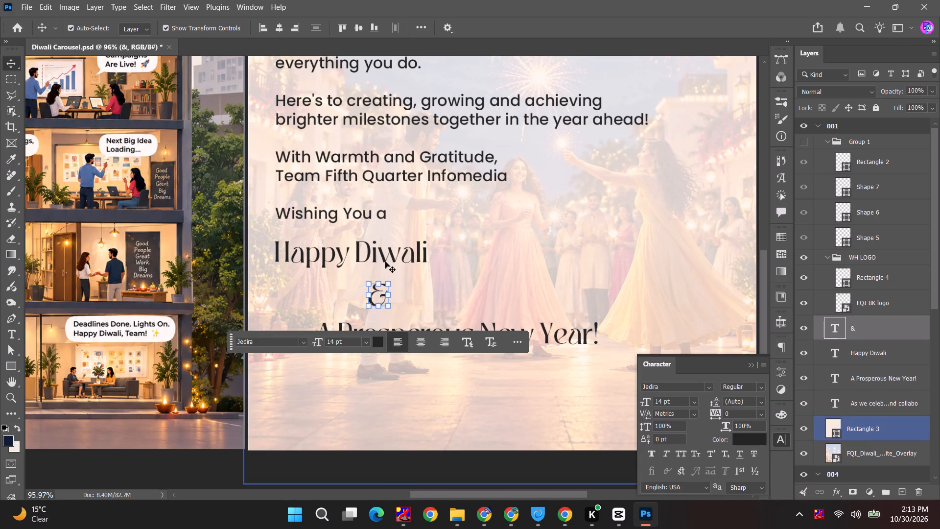
left_click(386, 259, "shift")
left_click(467, 333, "shift")
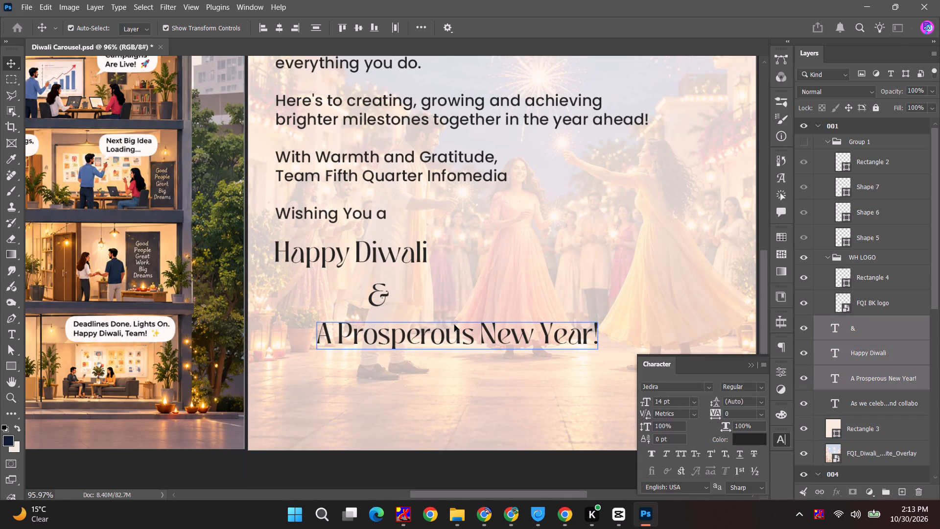
Move the FQI_Diwali white-overlay background image straight up within artboard 001 to a Y position of about 604 px.
scroll(454, 332, "down", 8, "alt")
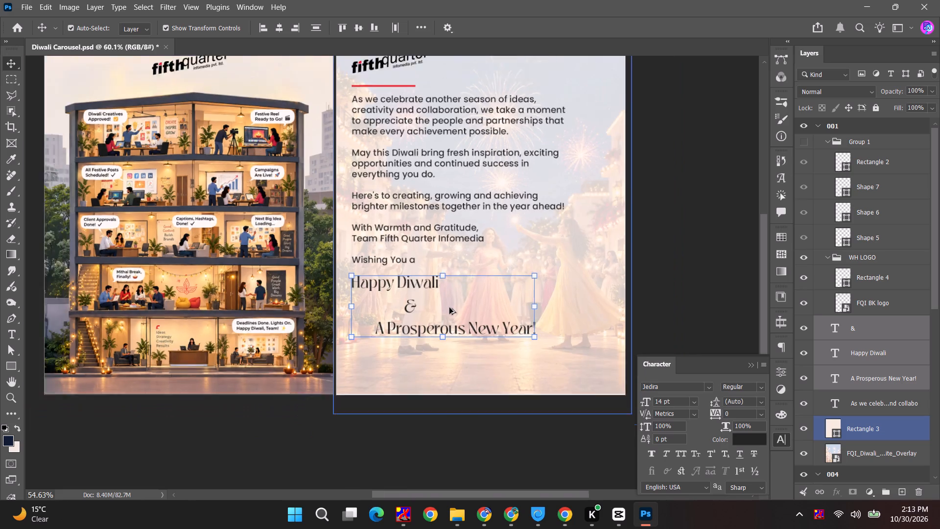
scroll(449, 308, "down", 2, "alt")
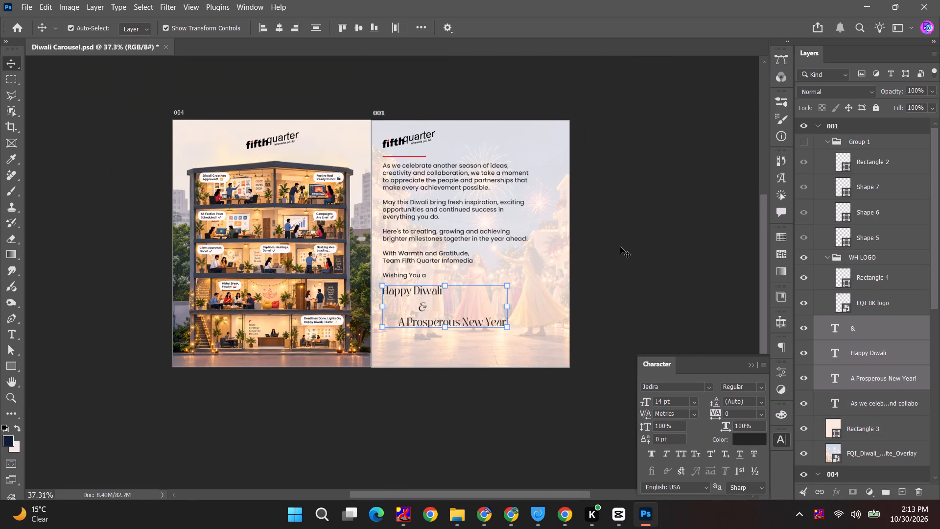
scroll(613, 253, "down", 2, "alt")
key("space")
key("space")
key("space")
key("space")
key("space")
left_click_drag(624, 254, 616, 239)
left_click(520, 292)
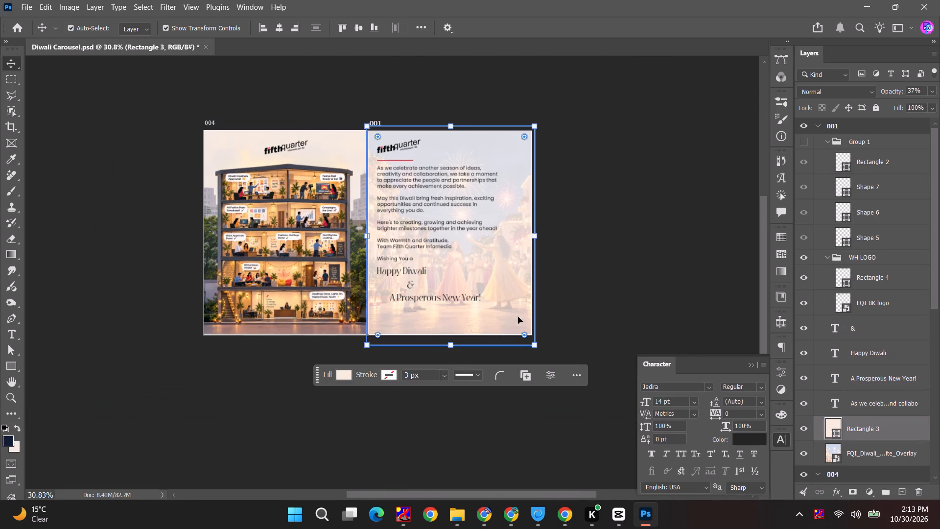
left_click(869, 458)
key("ctrl+t")
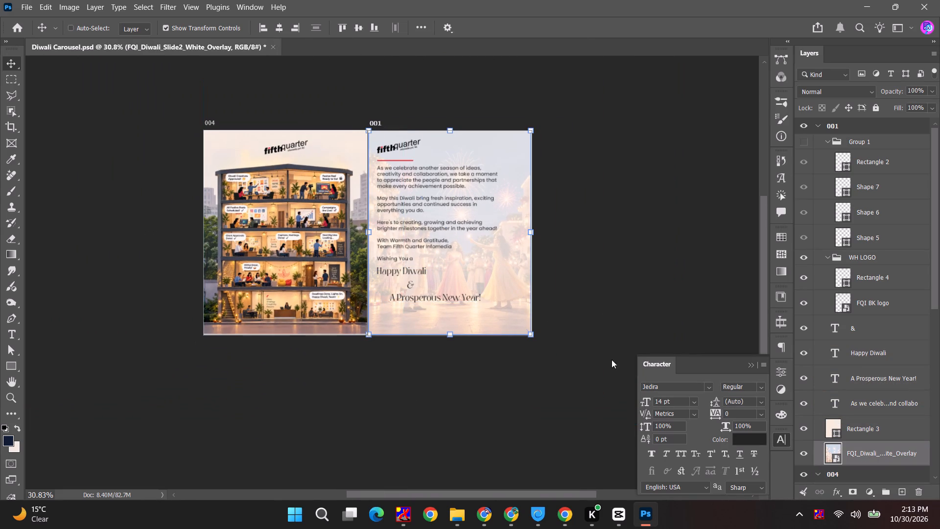
left_click_drag(515, 280, 513, 270)
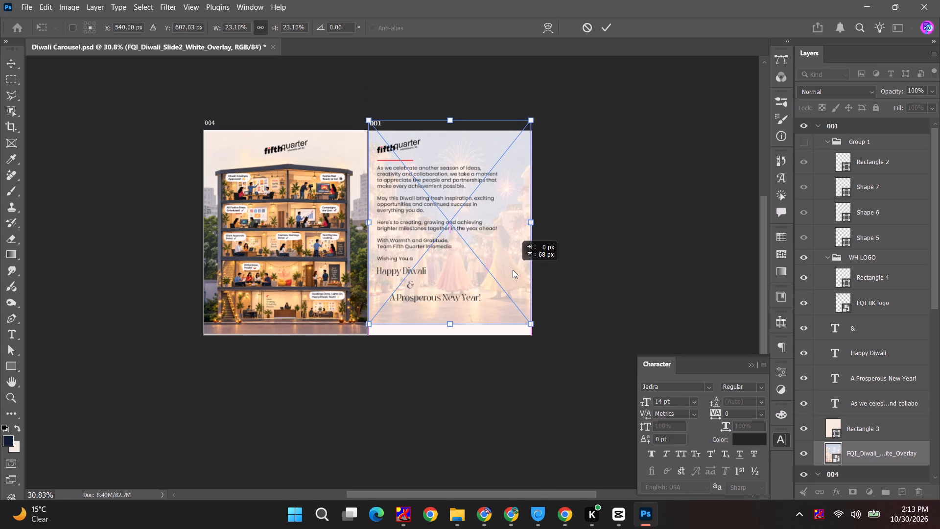
left_click_drag(513, 270, 512, 280)
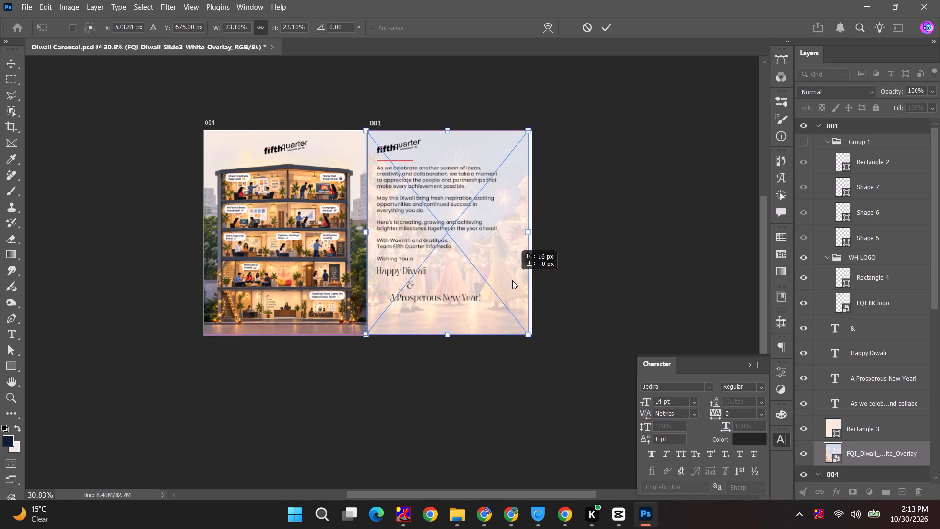
left_click_drag(512, 280, 513, 272)
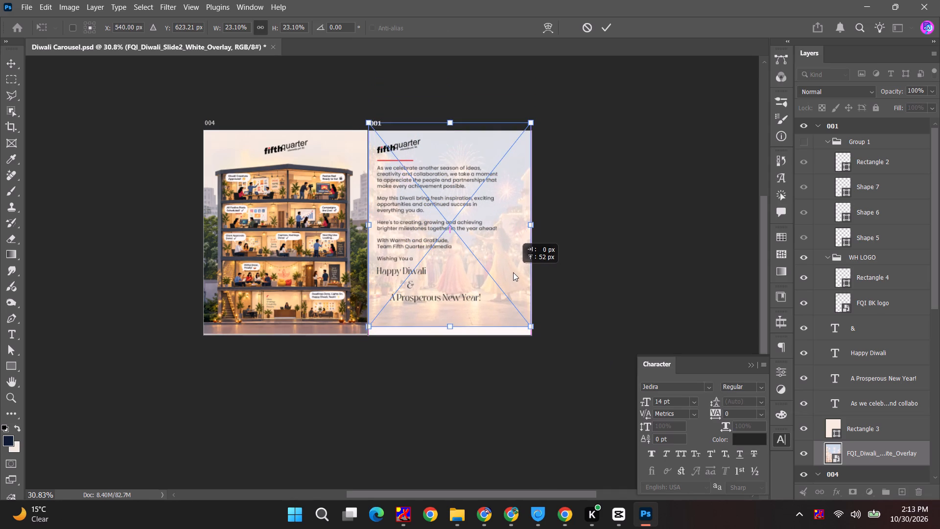
left_click_drag(513, 272, 513, 269)
left_click(872, 422)
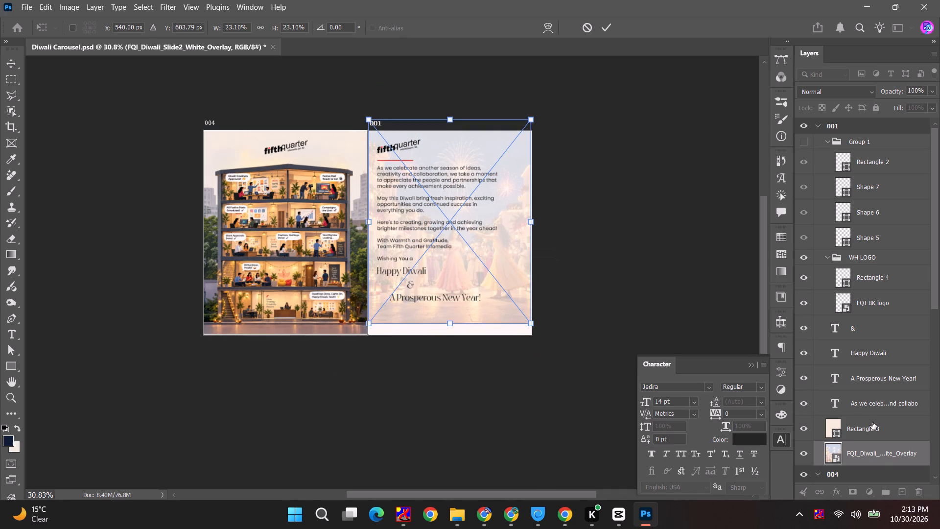
Duplicate the Rectangle 3 layer directly above itself and set the copy's opacity to 100%.
left_click_drag(871, 433, 869, 425, "alt")
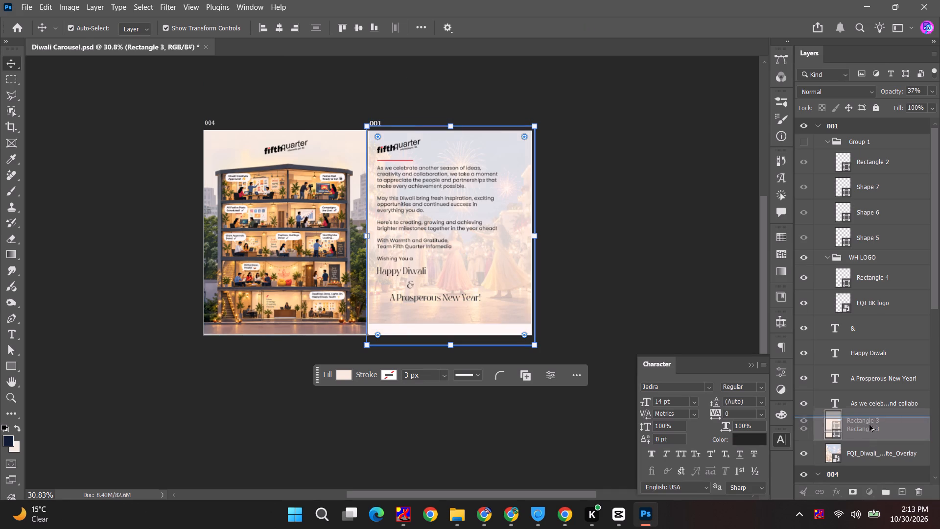
left_click_drag(869, 425, 869, 423, "alt")
left_click_drag(886, 91, 939, 90)
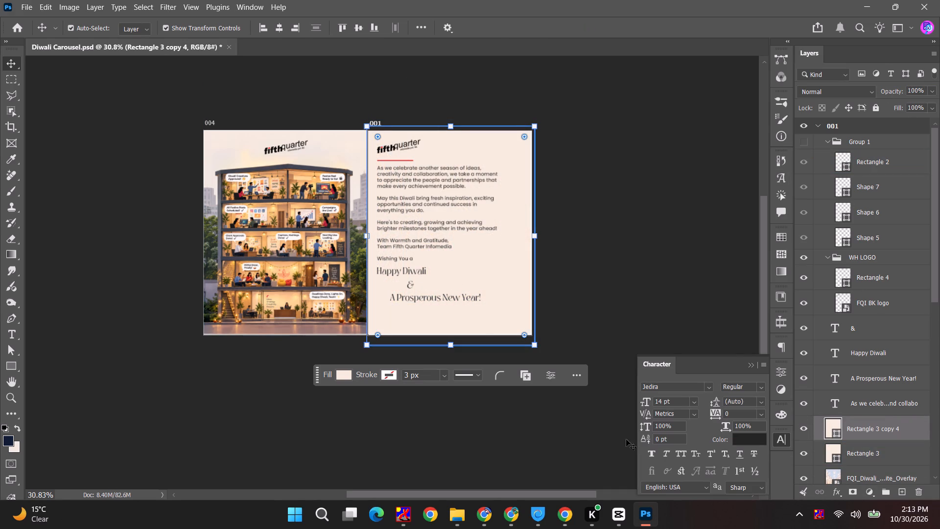
Add a layer mask to the rectangle copy and brush it away in black over the artboard's upper part, keeping the bottom solid.
key("b")
left_click(854, 492)
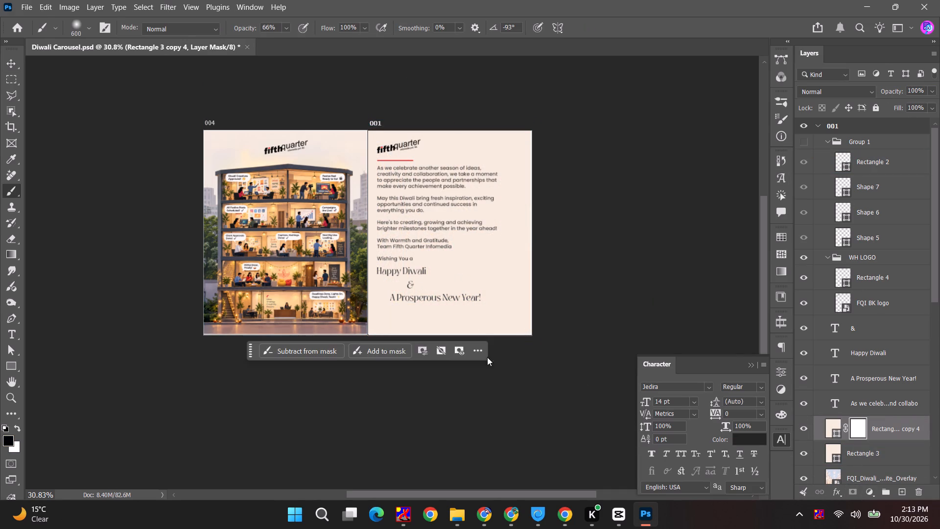
key("b")
left_click_drag(322, 171, 193, 226)
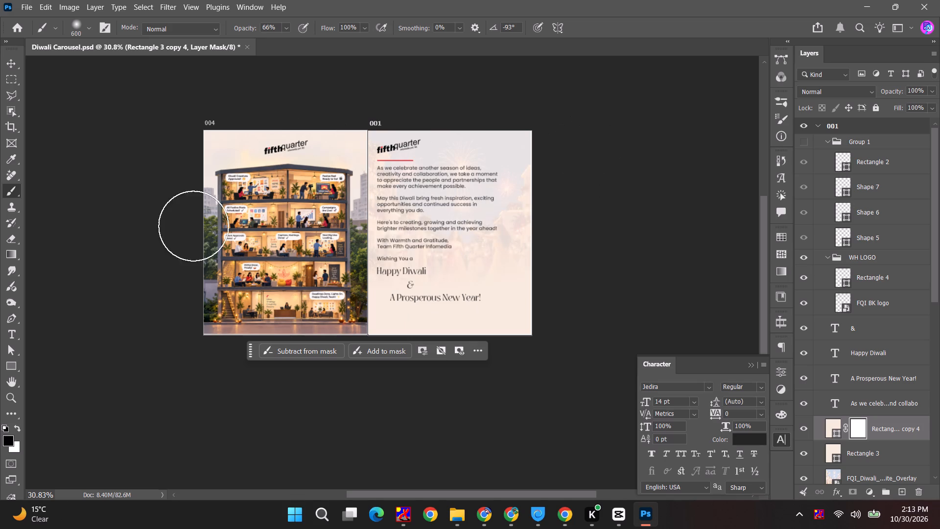
left_click_drag(193, 226, 572, 230)
left_click_drag(395, 248, 802, 223)
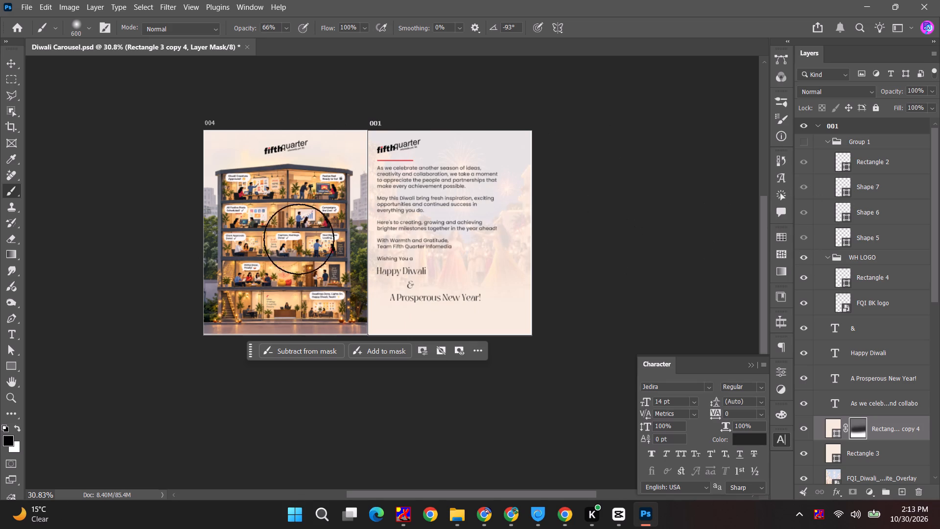
left_click_drag(360, 126, 646, 124)
left_click_drag(381, 158, 649, 157)
left_click_drag(394, 162, 501, 160)
left_click_drag(373, 166, 394, 161)
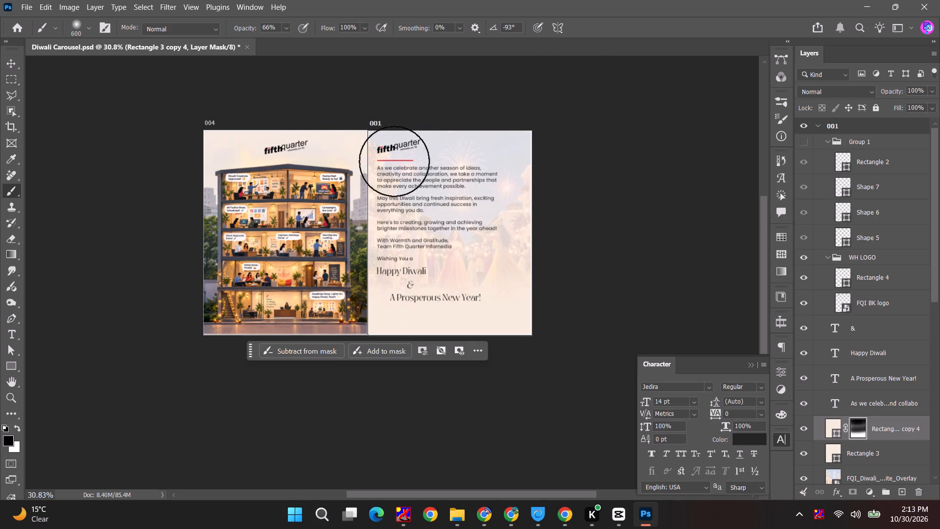
left_click_drag(394, 161, 596, 159)
left_click_drag(244, 188, 673, 195)
left_click_drag(307, 207, 660, 199)
left_click_drag(316, 220, 624, 216)
left_click_drag(468, 236, 660, 225)
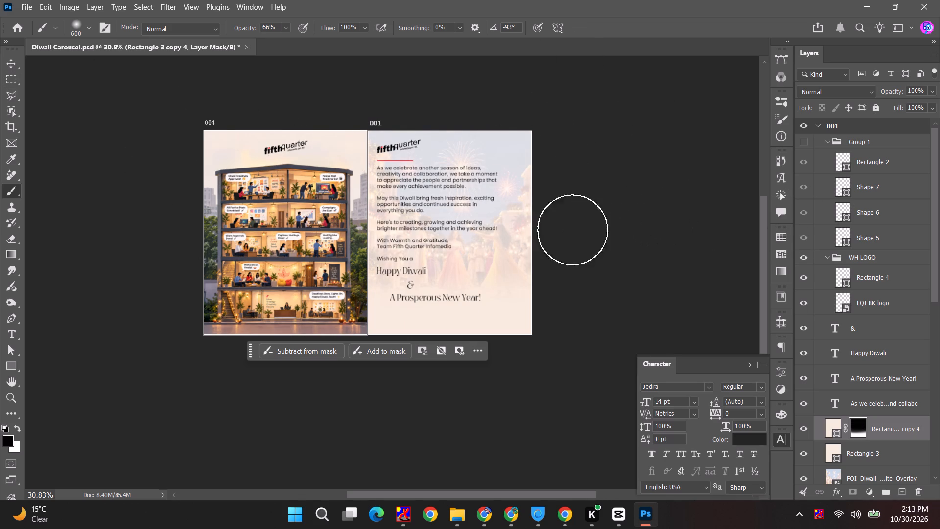
left_click(12, 63)
left_click(103, 160)
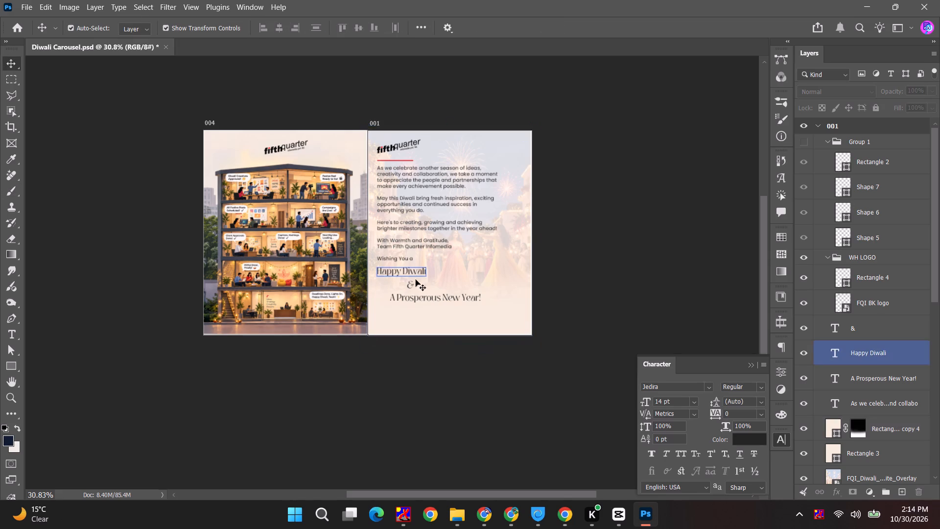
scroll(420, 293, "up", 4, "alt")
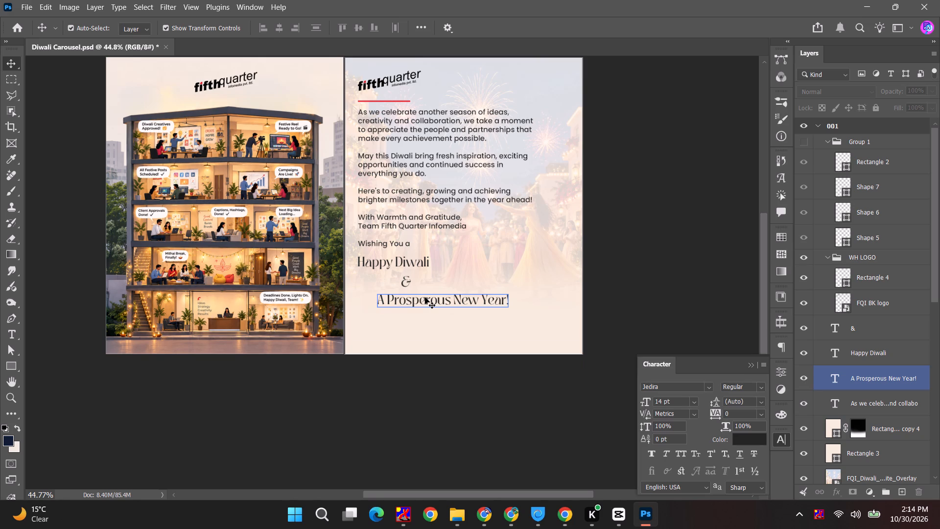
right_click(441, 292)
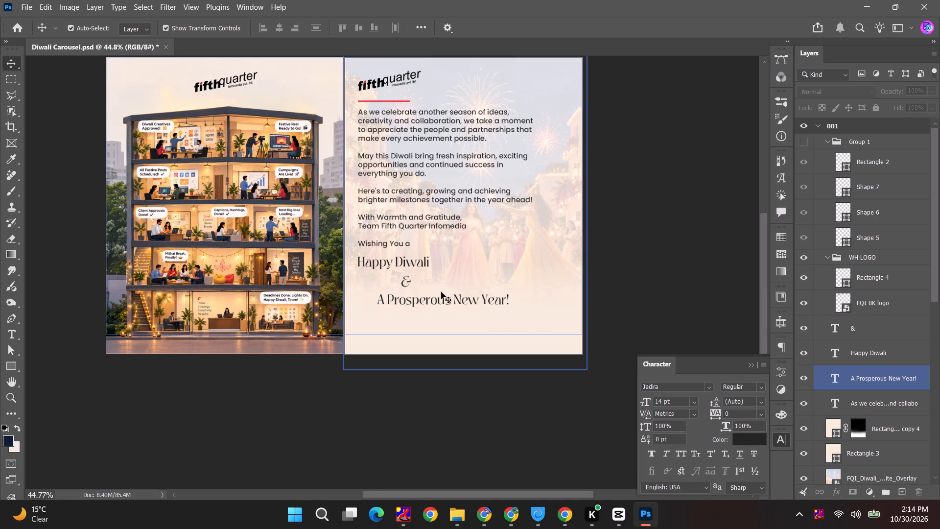
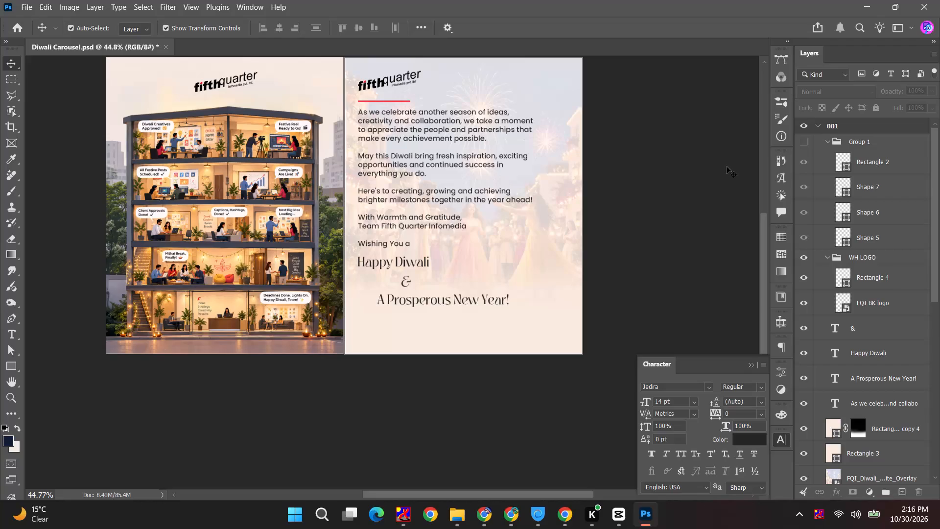
Start quitting Photoshop from the Diwali Carousel document.
left_click(939, 0)
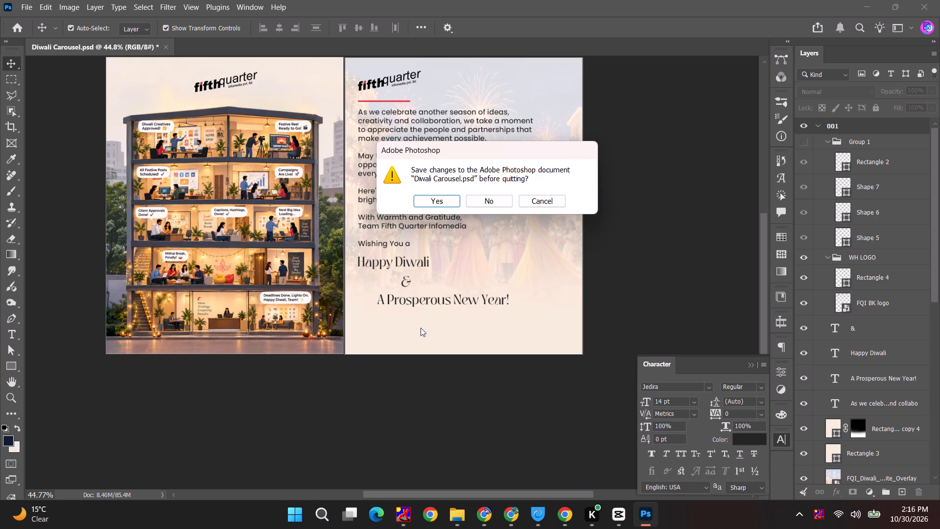
Switch to the Chrome window with the empty new tab and open Pinterest from its shortcut.
key("alt+Tab")
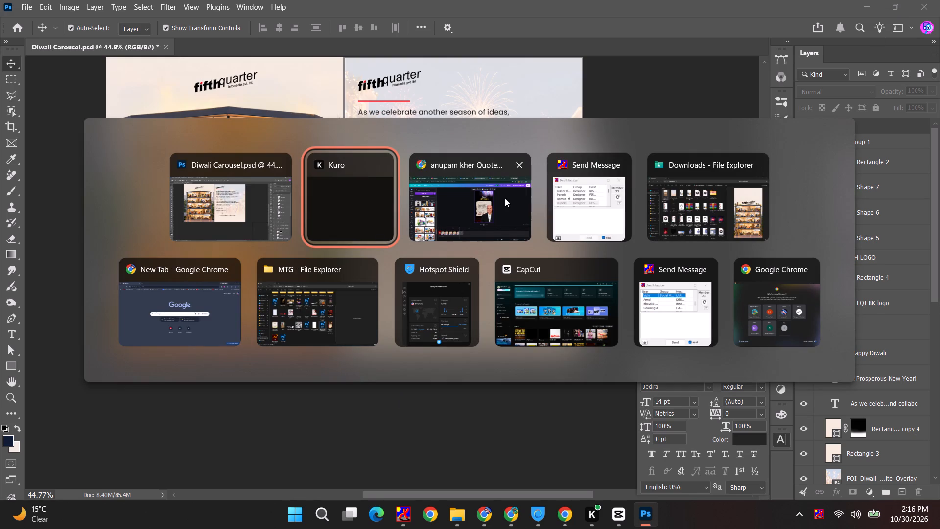
left_click(505, 198, "alt")
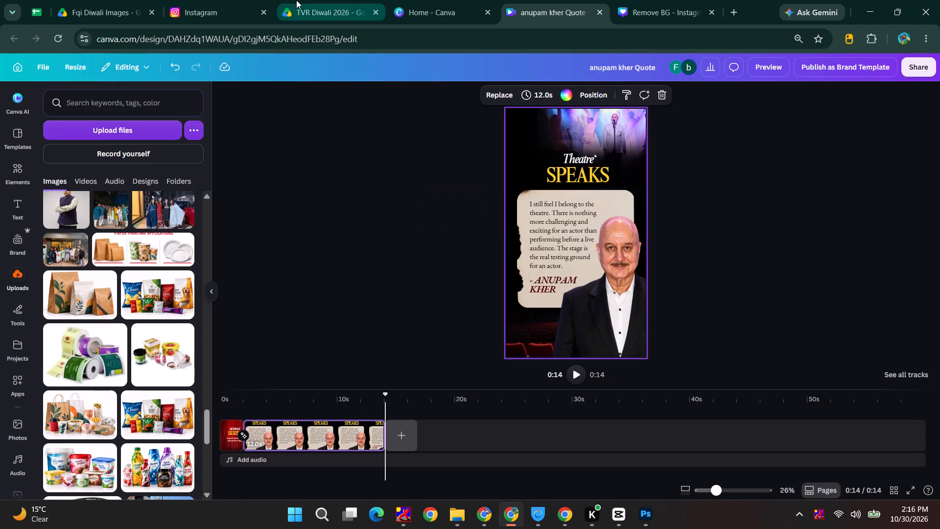
left_click(492, 513)
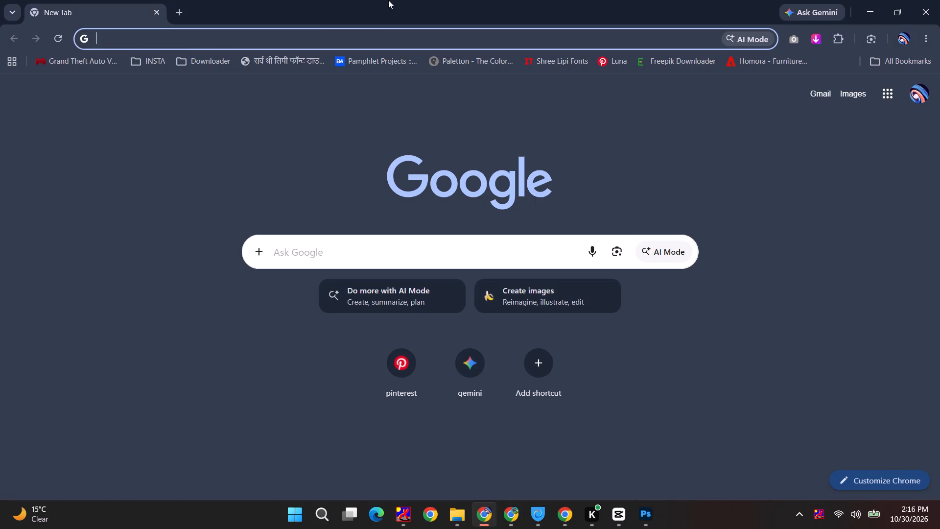
left_click(393, 357)
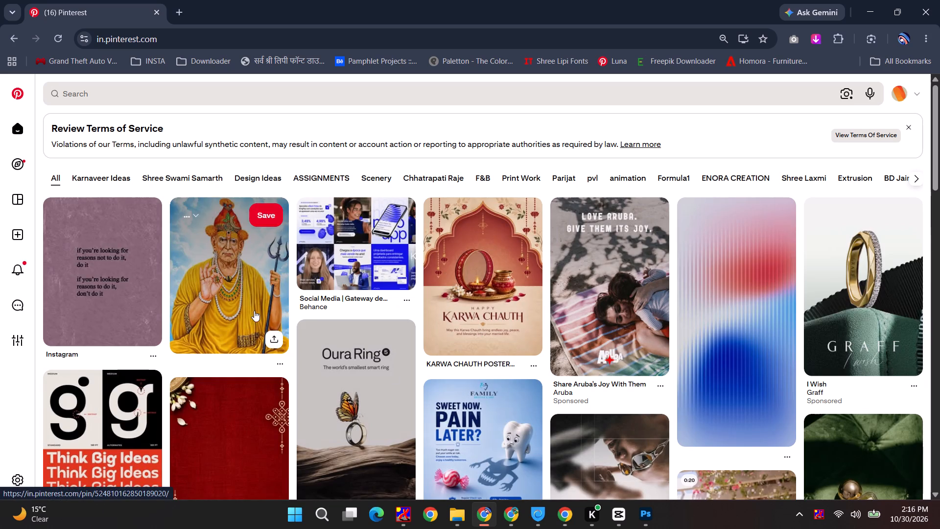
Save the Swami Samarth pin with the yellow robe and trident to the Shree Swami Samarth board, and return to the home feed.
left_click(238, 293)
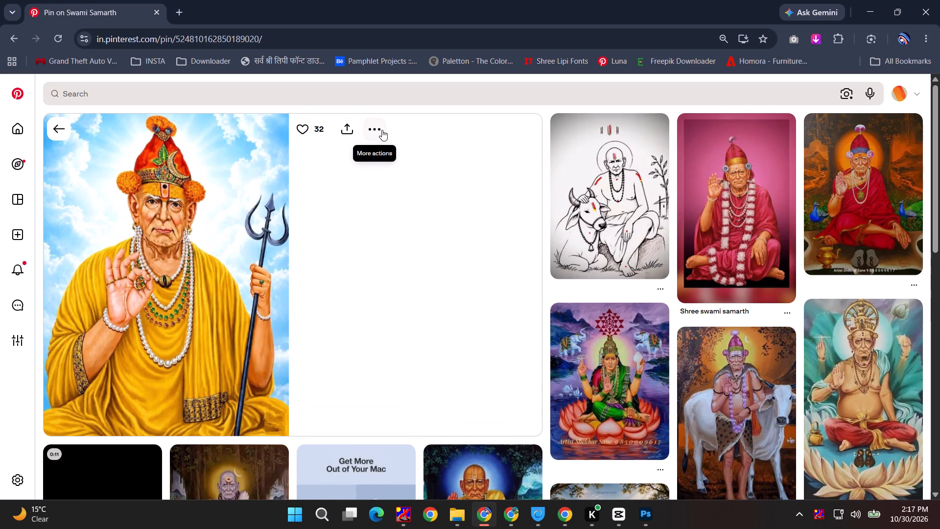
left_click(508, 131)
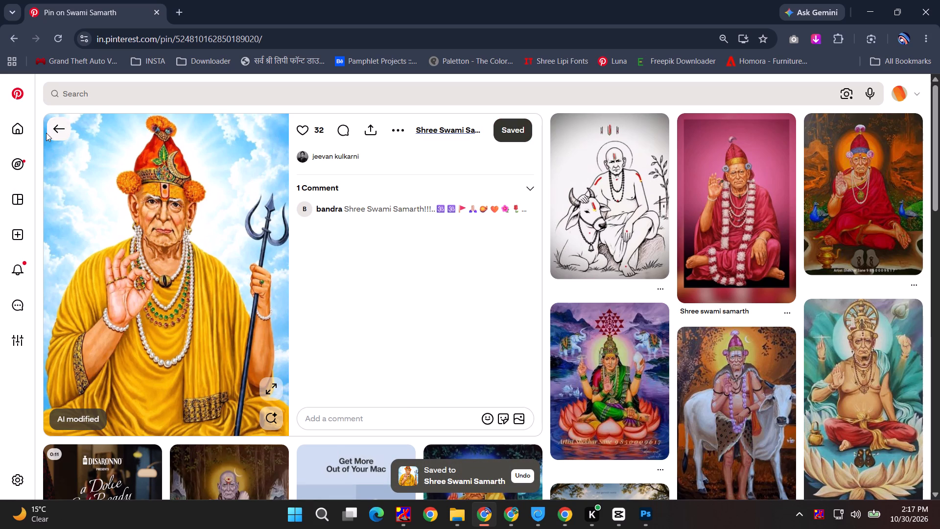
left_click(56, 123)
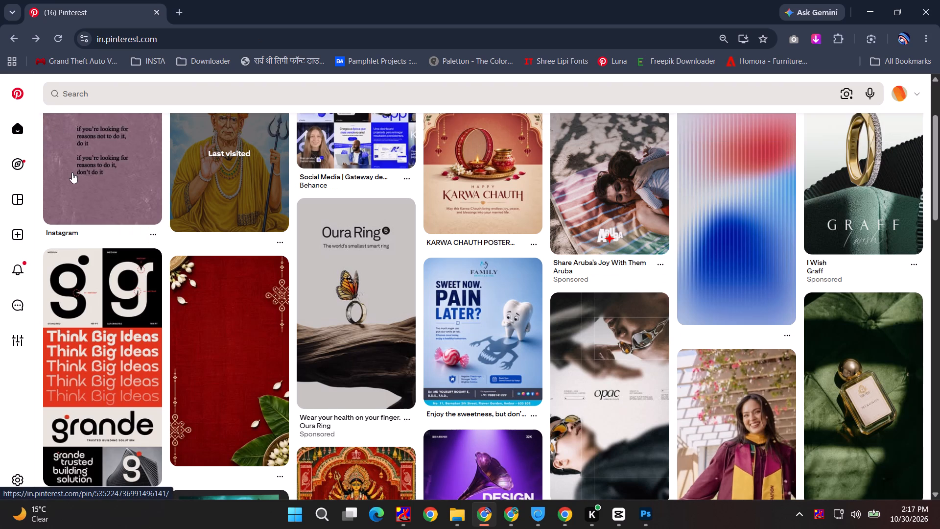
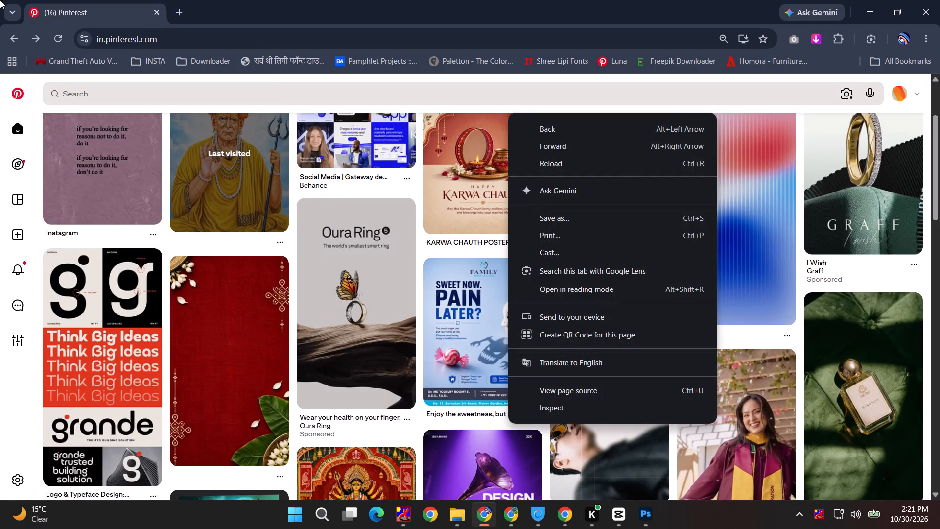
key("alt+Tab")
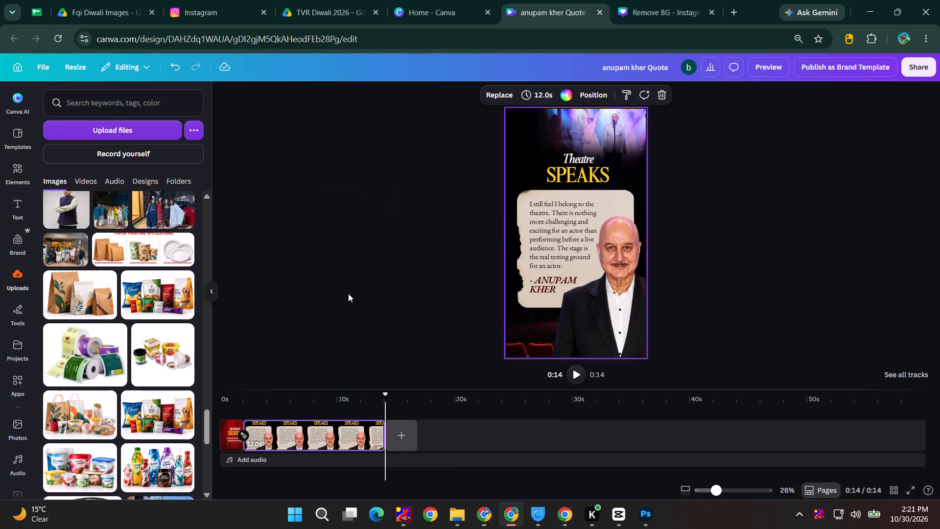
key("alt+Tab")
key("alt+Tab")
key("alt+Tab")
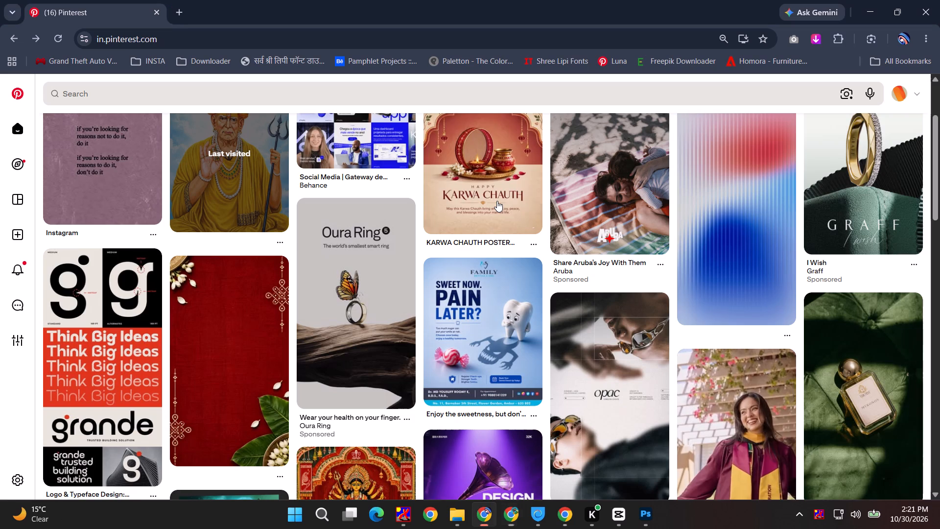
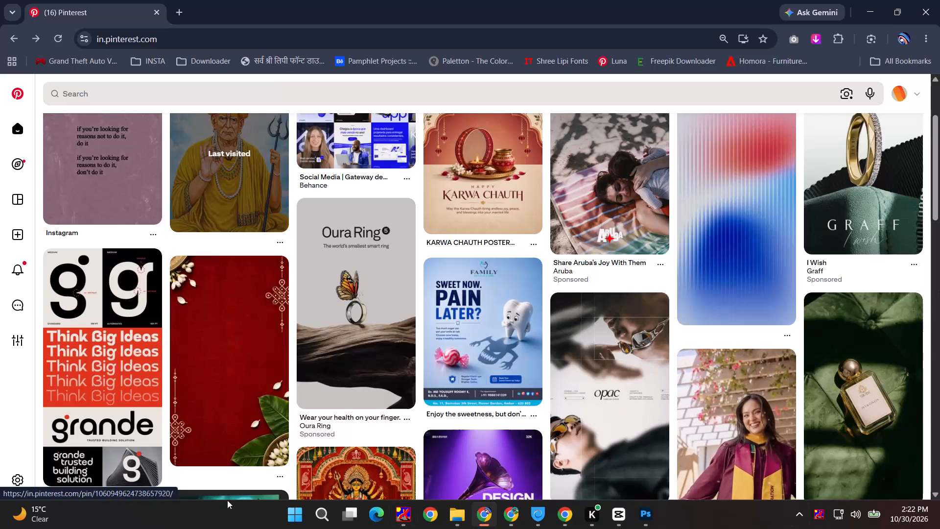
Switch to Photoshop, keep it open and save the Diwali Carousel document.
key("alt+Tab")
key("alt+Tab")
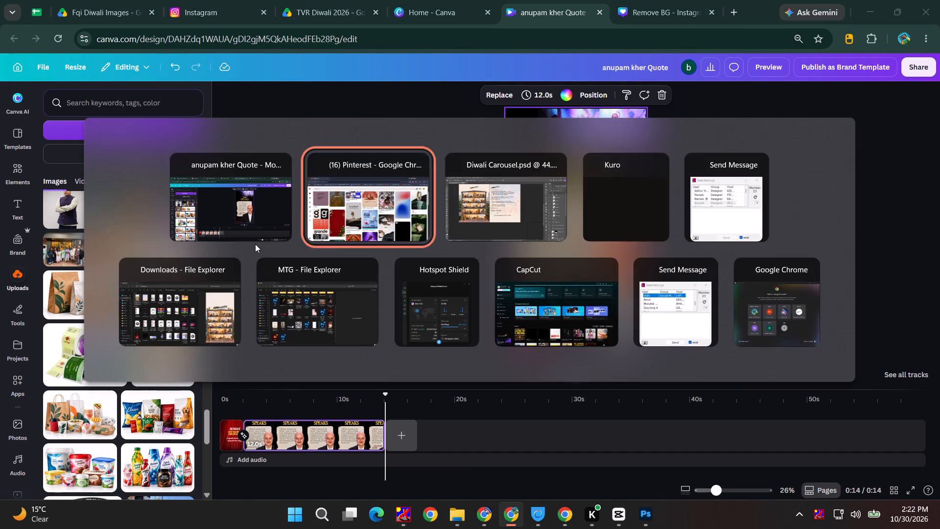
key("alt+Tab")
key("alt+Tab")
key("alt+Tab")
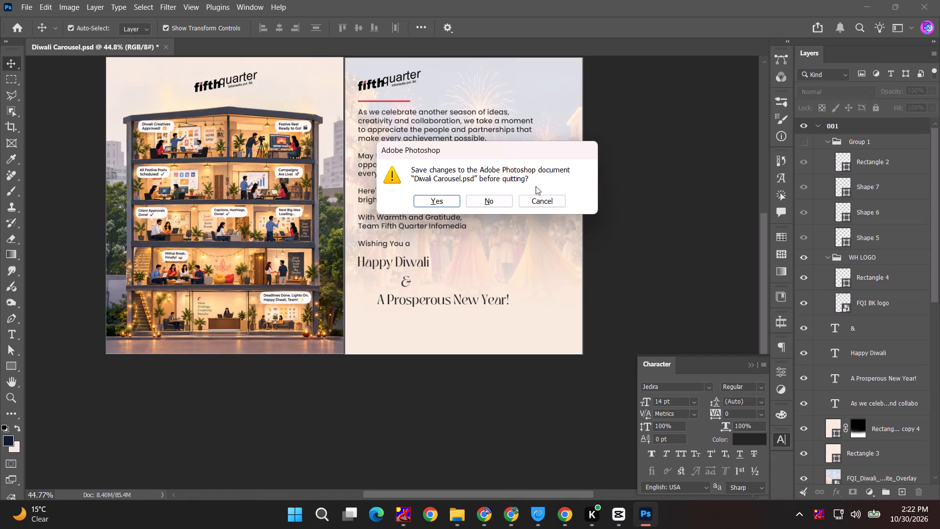
key("Escape")
key("ctrl+s")
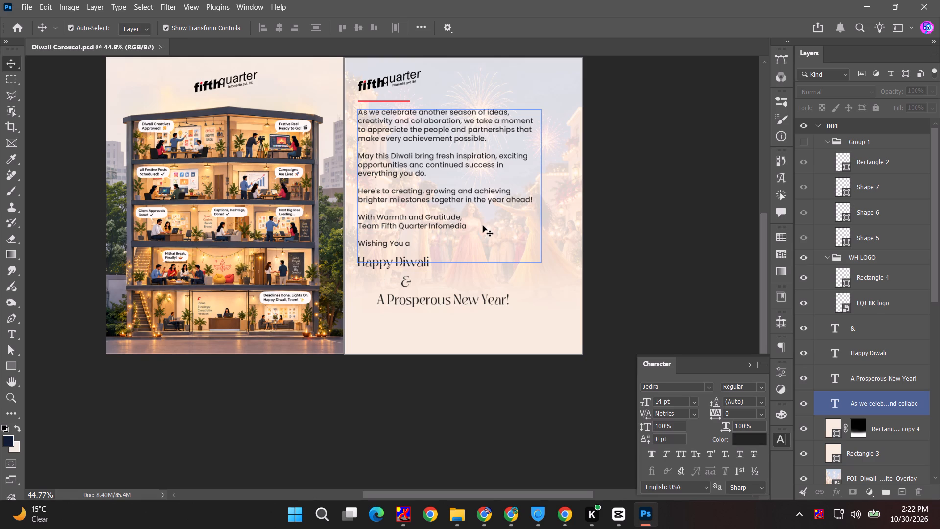
left_click(658, 243)
Switch to the Chrome window with Pinterest and browse further down the home feed for design ideas.
key("alt+Tab")
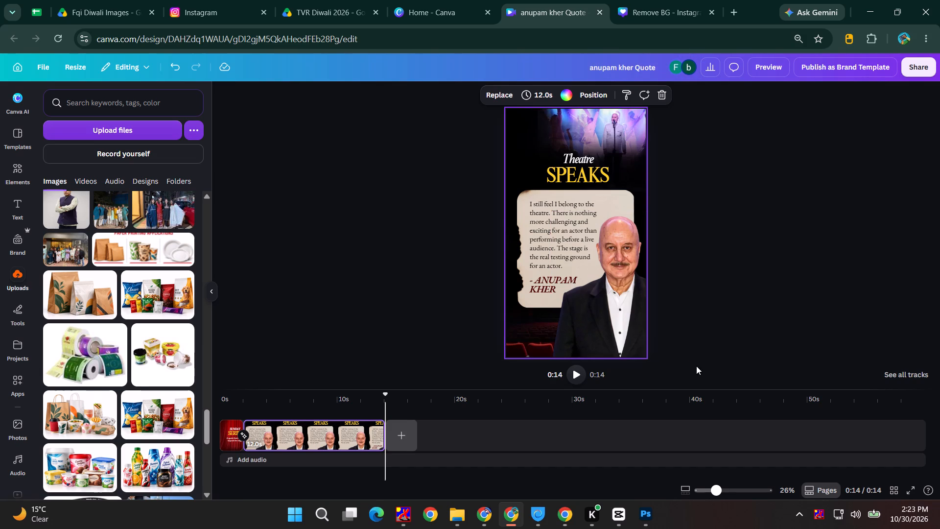
key("alt+Tab")
left_click(518, 202, "alt")
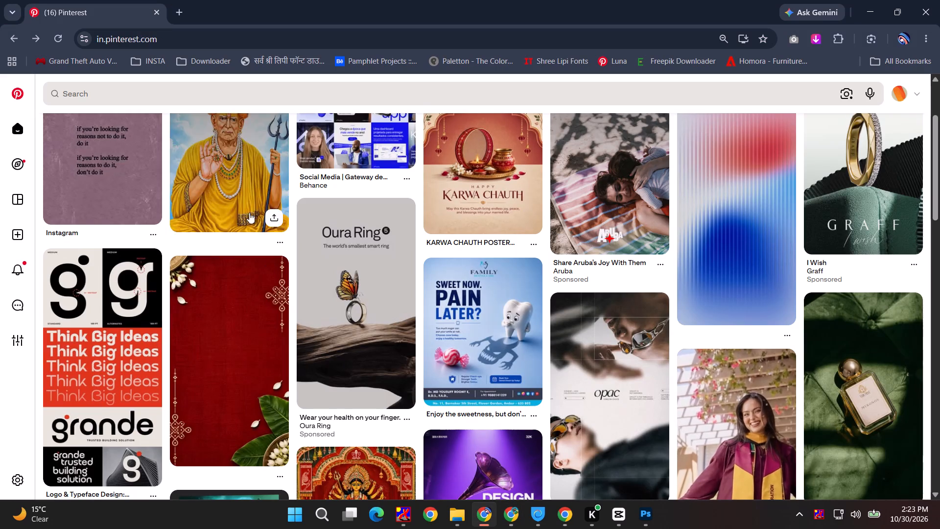
scroll(267, 273, "down", 6)
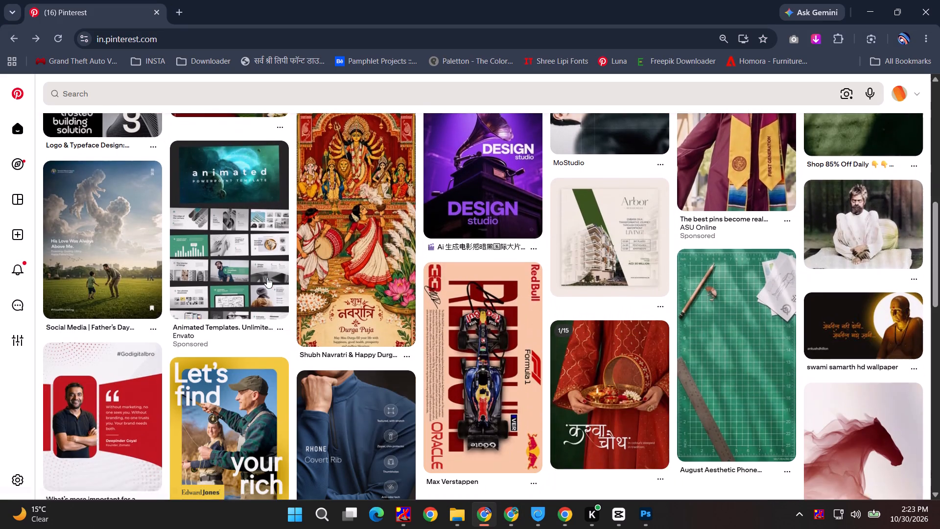
scroll(267, 277, "down", 2)
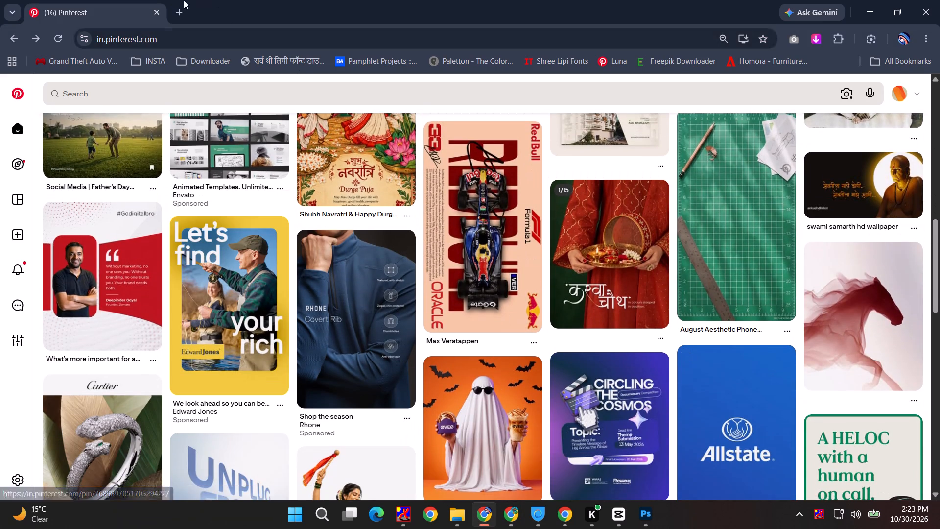
Open an empty new tab in the Pinterest window and close the Pinterest tab.
left_click(179, 0)
left_click(159, 8)
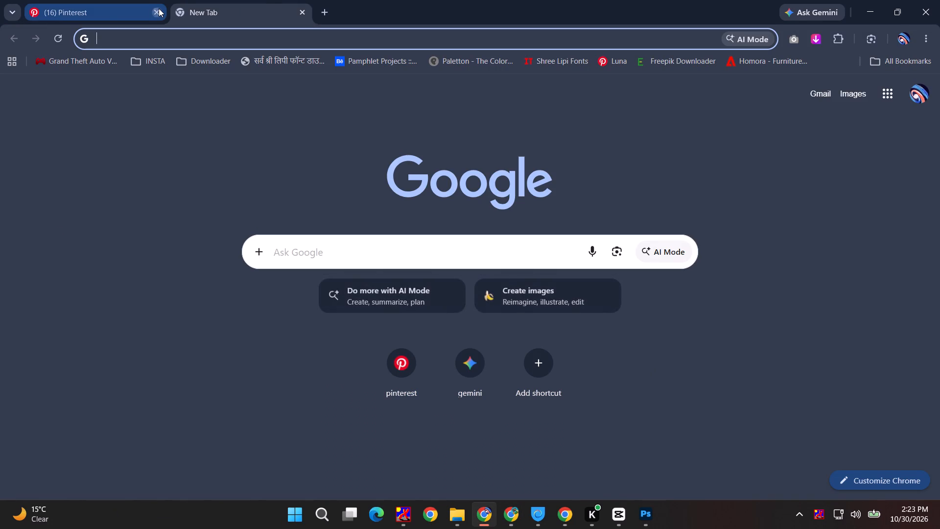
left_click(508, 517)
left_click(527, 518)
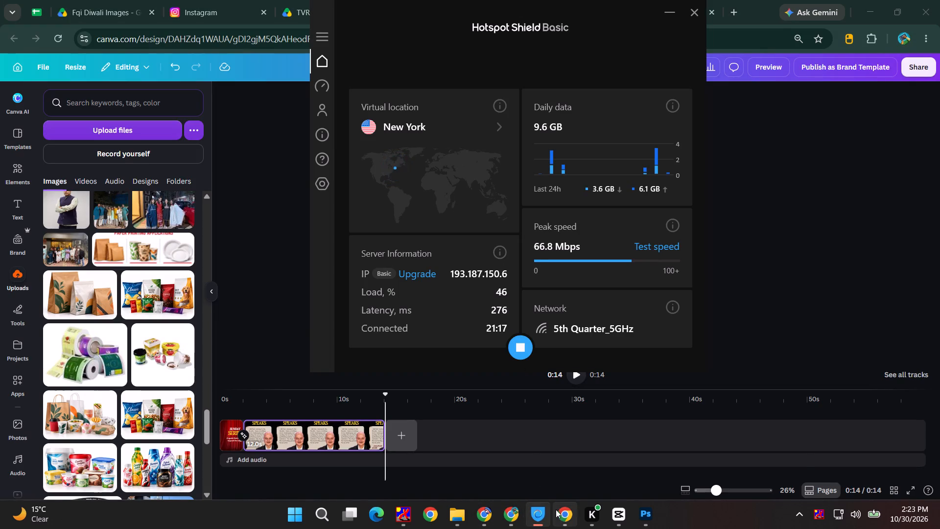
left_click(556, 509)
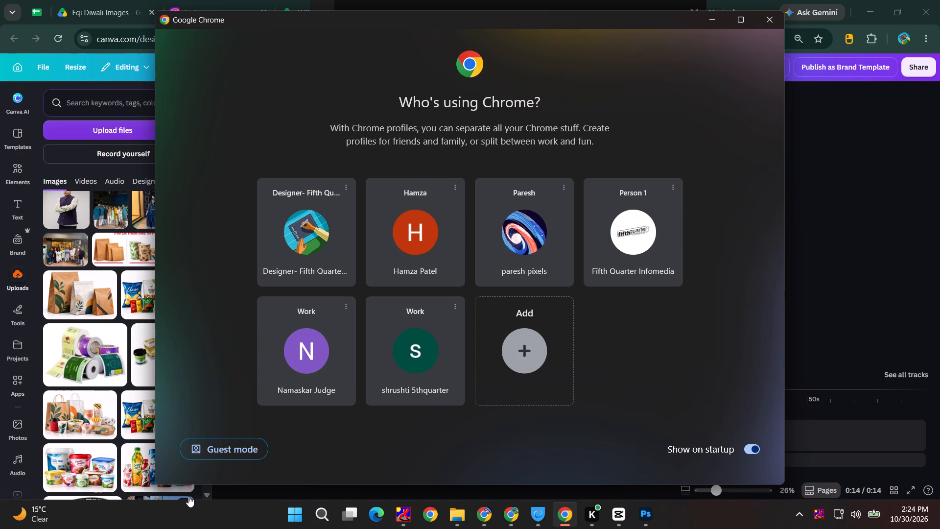
Return to the Chrome window with Canva and close the anupam kher Quote design's tab.
left_click(831, 231)
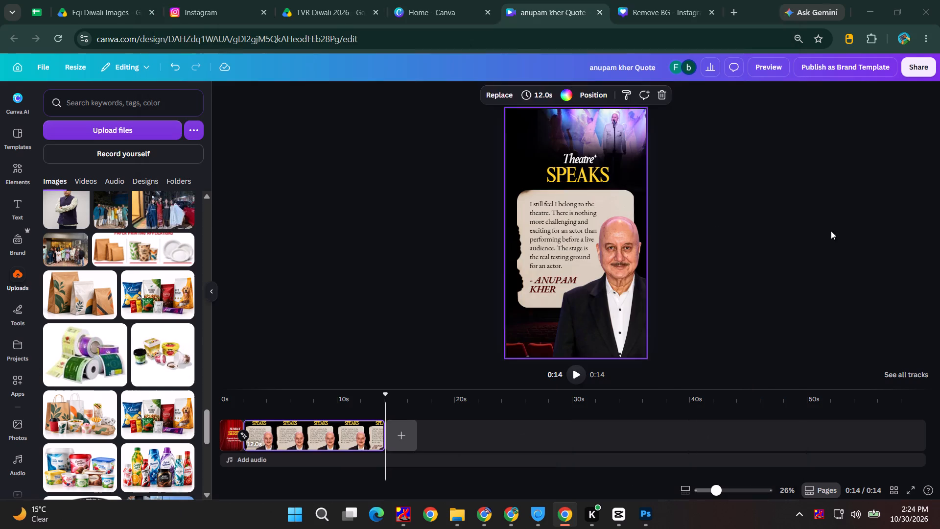
key("alt+Tab")
key("alt+Tab")
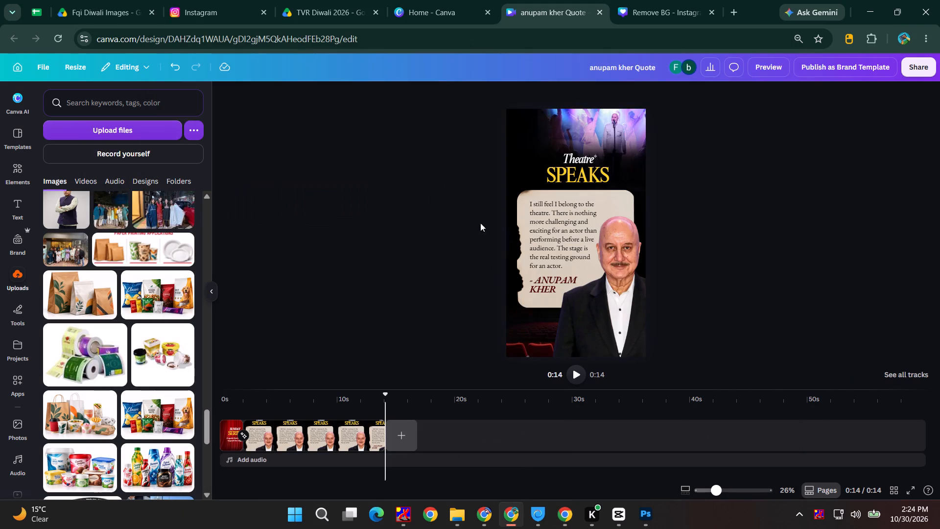
key("ctrl+w")
Move the suited man's portrait lower on the page in the Remove BG design.
left_click_drag(482, 193, 486, 247)
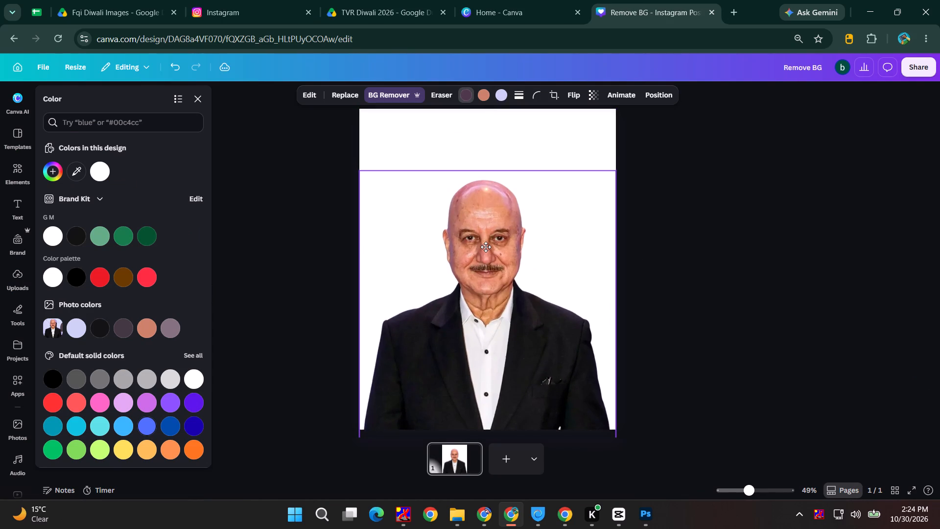
left_click_drag(486, 247, 486, 257)
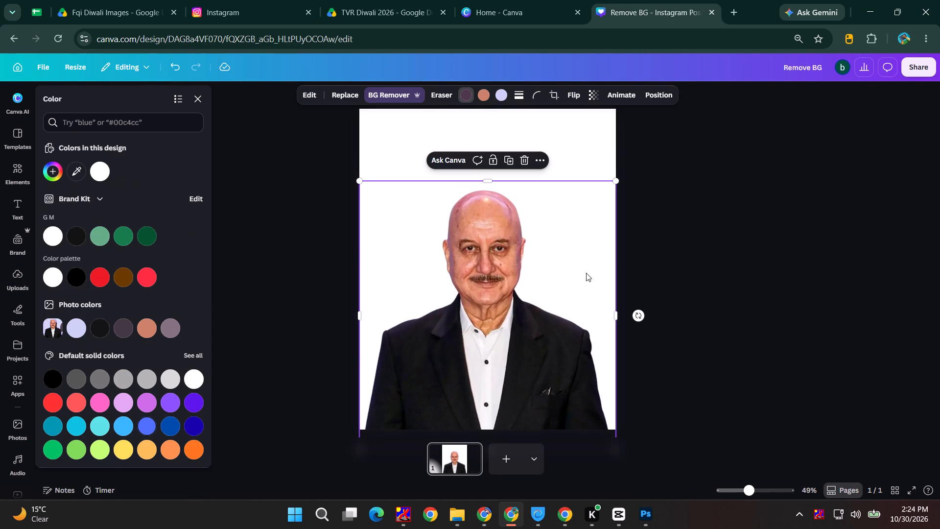
left_click(692, 275)
left_click(504, 351)
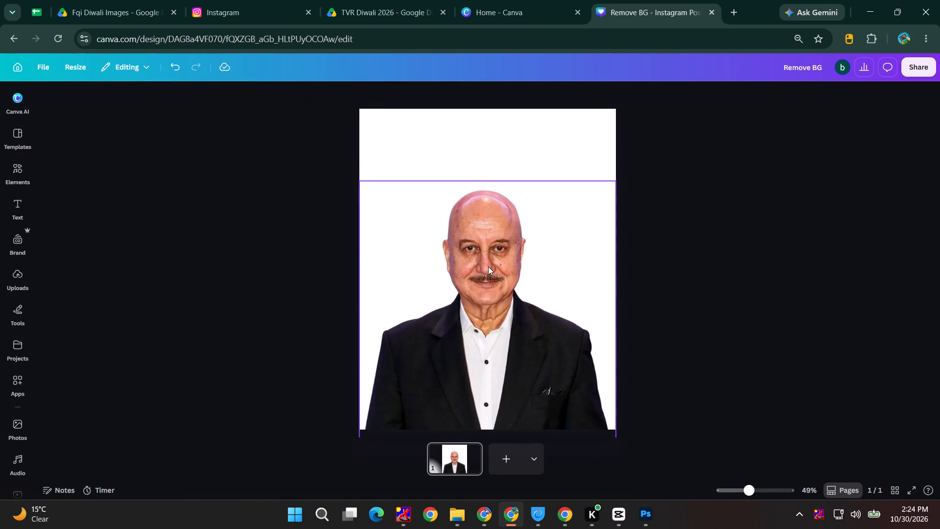
left_click_drag(488, 266, 490, 271)
Crop the portrait down from its upper edge until only a thin strip of the jacket remains.
left_click_drag(488, 184, 490, 300)
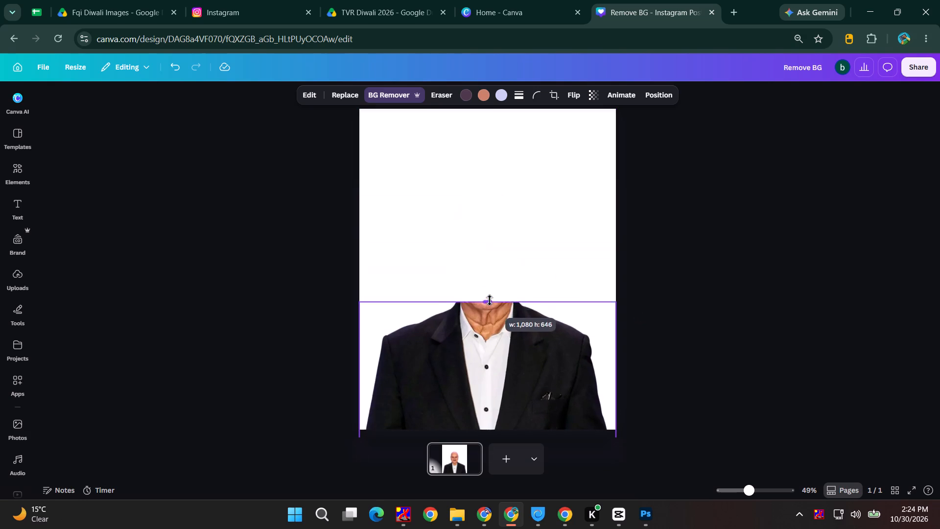
left_click_drag(490, 300, 491, 308)
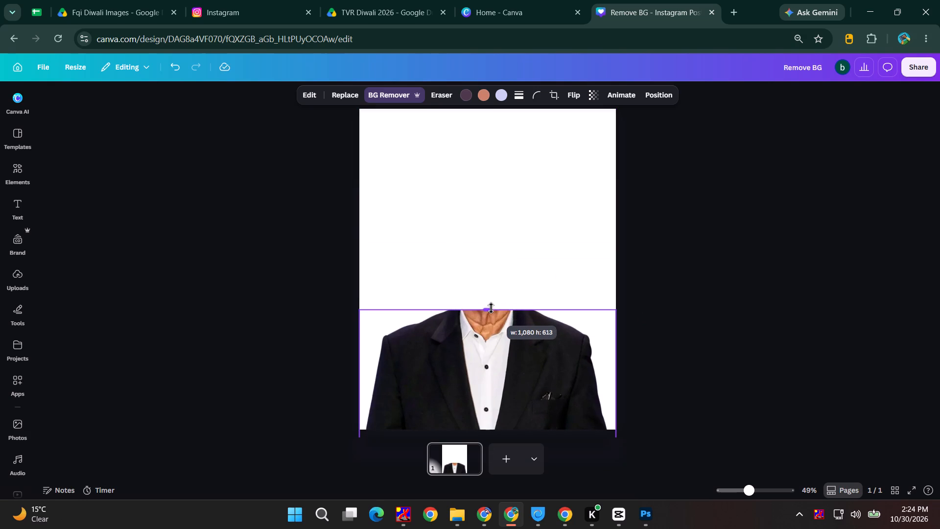
left_click_drag(491, 308, 496, 299)
left_click_drag(496, 299, 514, 407)
Place a copy of the cropped jacket strip just above the original.
left_click_drag(514, 421, 516, 385, "alt")
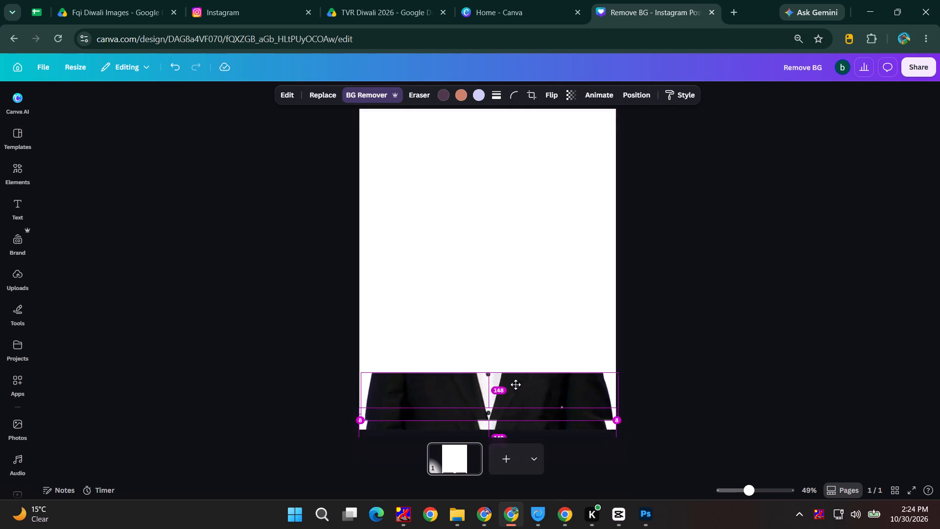
left_click_drag(516, 385, 517, 368, "alt")
left_click_drag(697, 323, 616, 410)
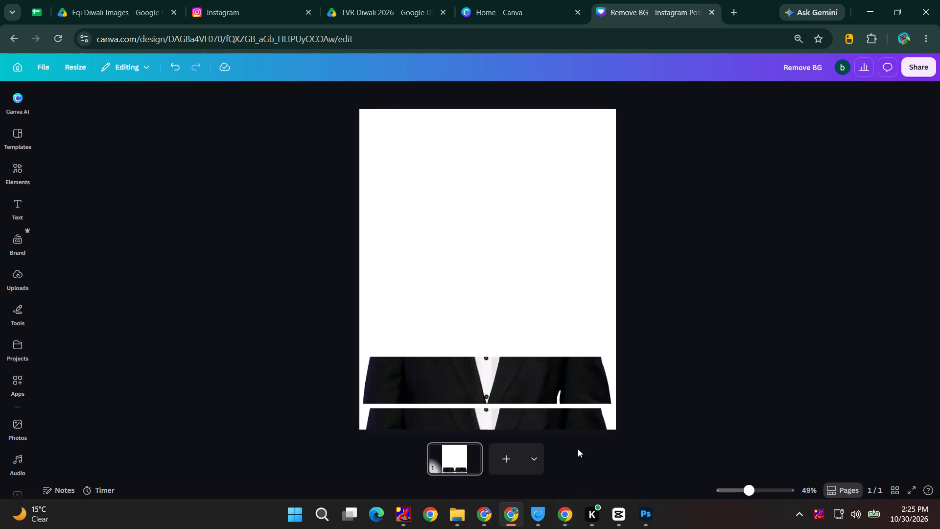
Delete the original jacket strip at the page's lower edge.
left_click(560, 386)
left_click(573, 416, "ctrl")
key("Delete")
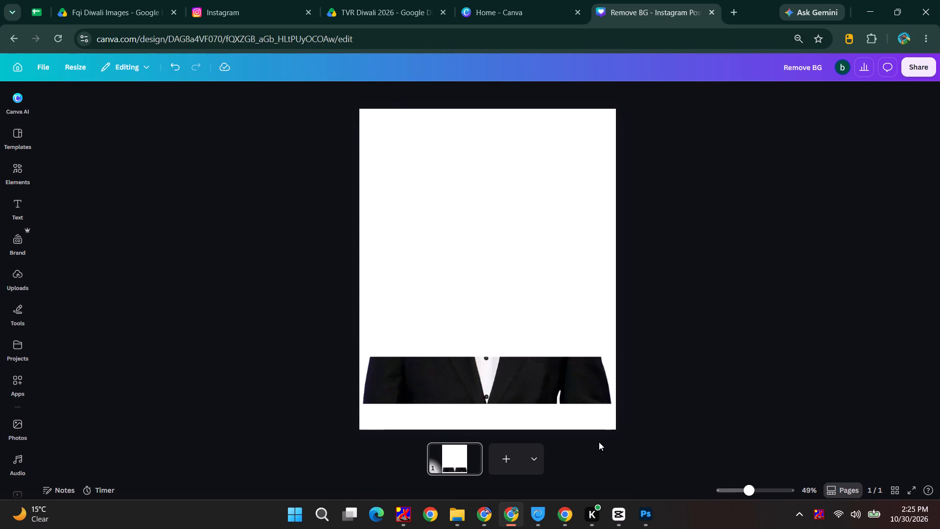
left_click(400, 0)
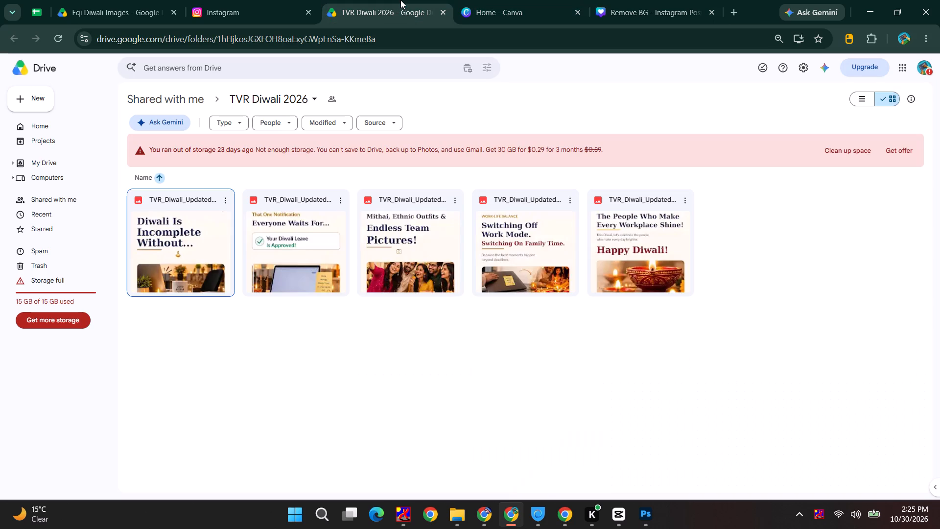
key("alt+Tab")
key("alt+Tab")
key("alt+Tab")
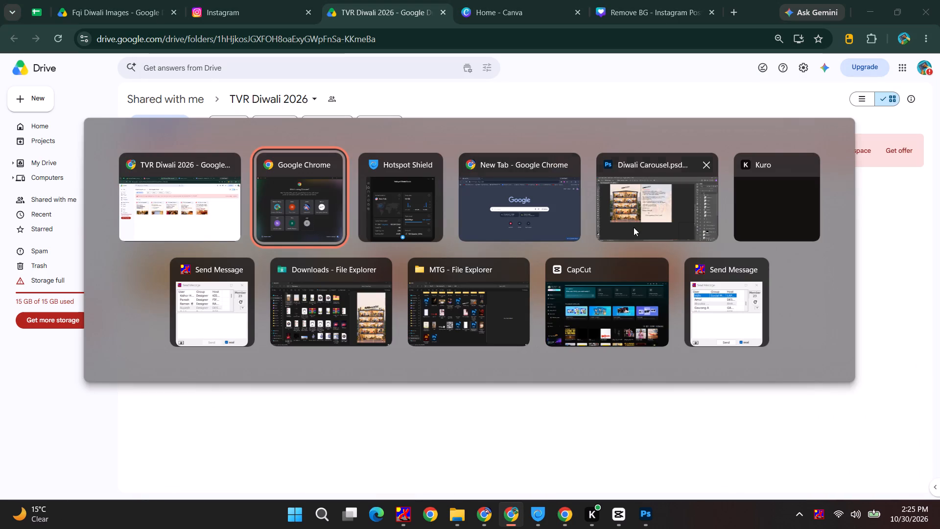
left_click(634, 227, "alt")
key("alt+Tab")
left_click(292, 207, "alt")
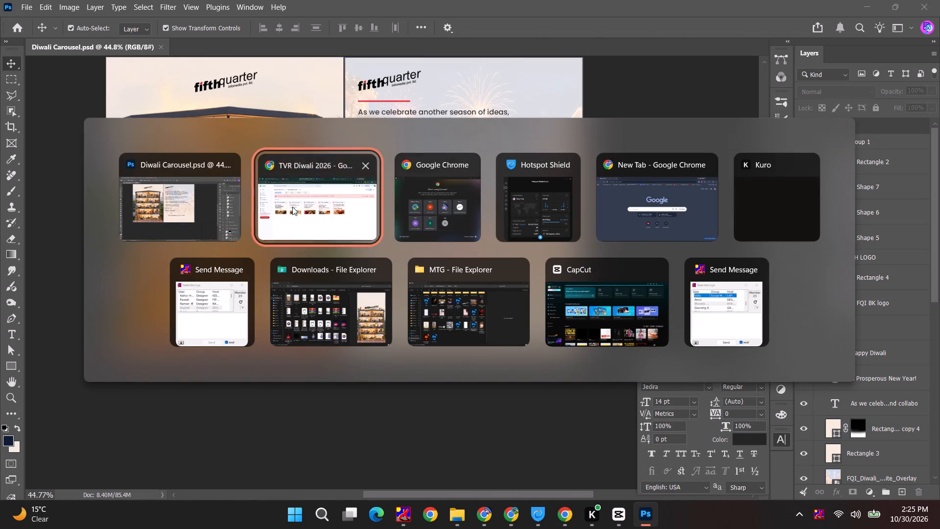
Switch to the new-tab Chrome window, open Pinterest and search for "happy diwali".
left_click(481, 519)
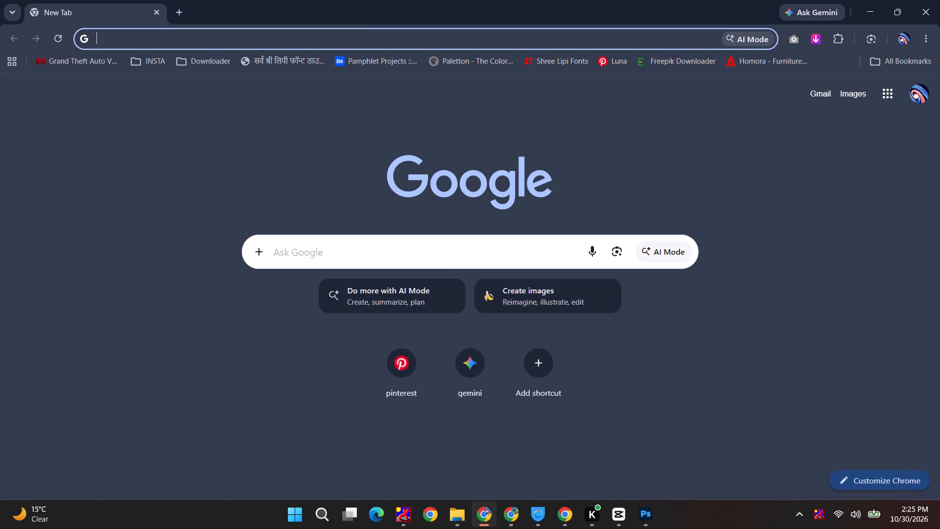
left_click(385, 357)
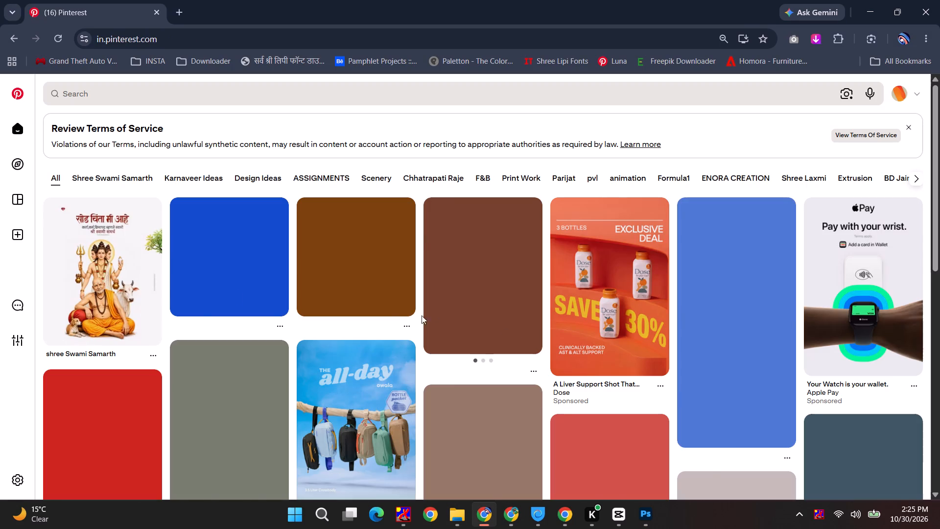
left_click(211, 106)
left_click(212, 96)
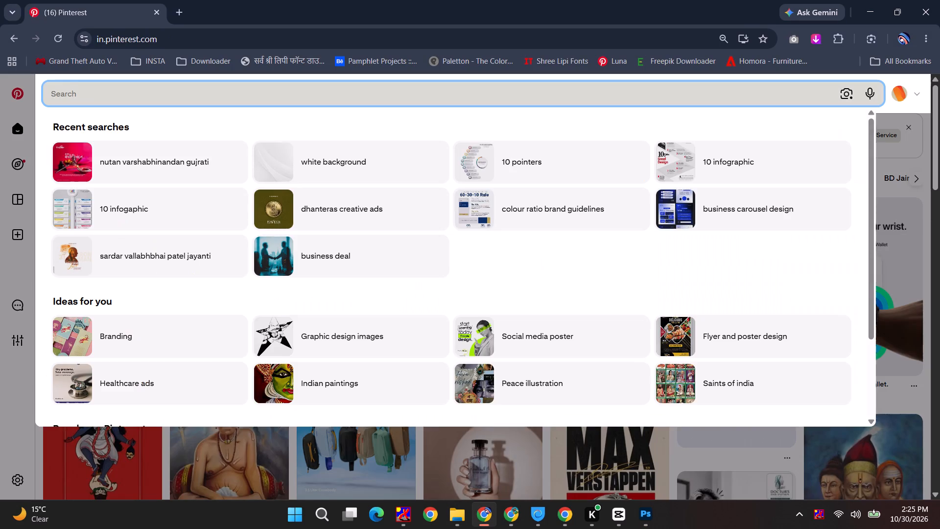
type("happ")
key("space")
key("BackSpace")
type("y diwali")
key("Return")
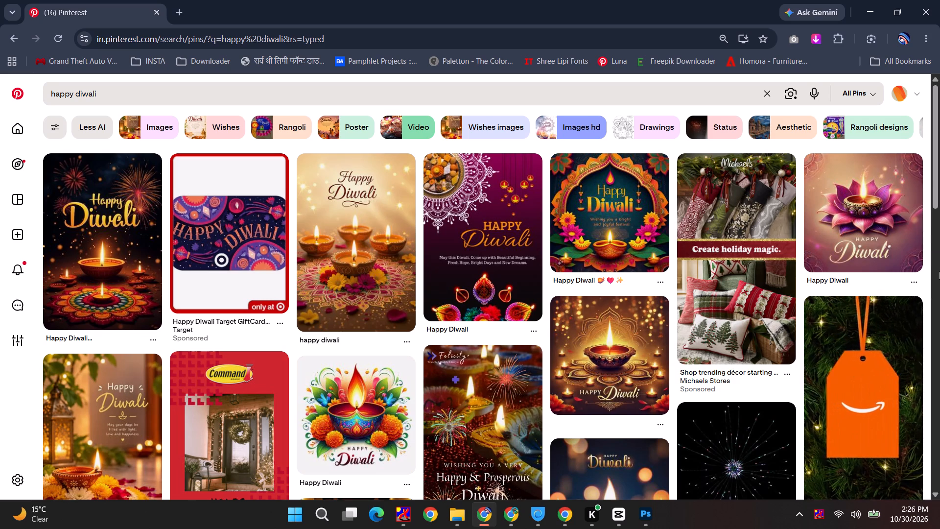
Look through the happy diwali pins for greeting lettering styles.
scroll(289, 386, "down", 2)
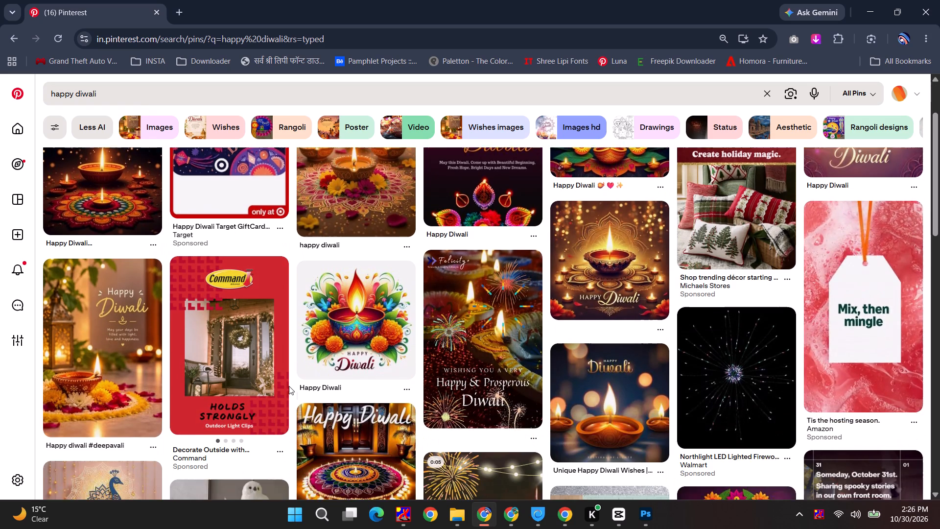
scroll(289, 386, "down", 2)
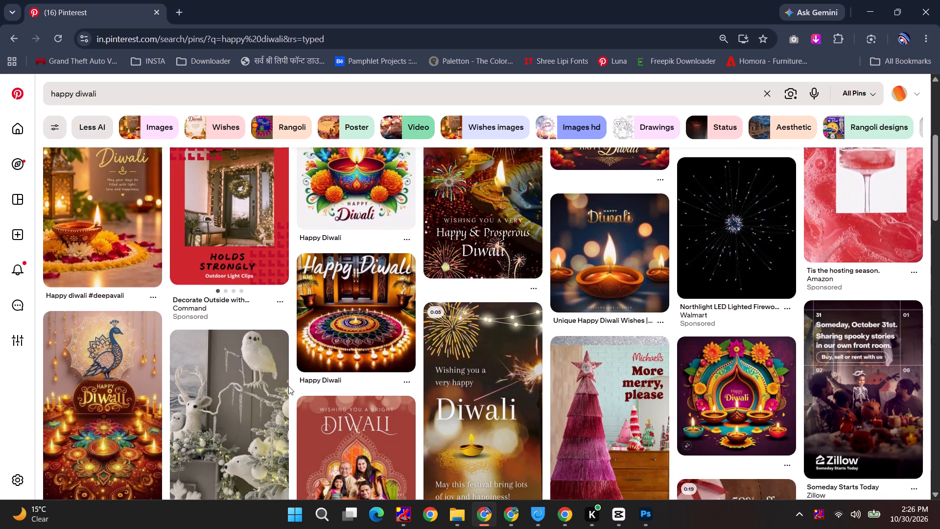
scroll(287, 385, "down", 5)
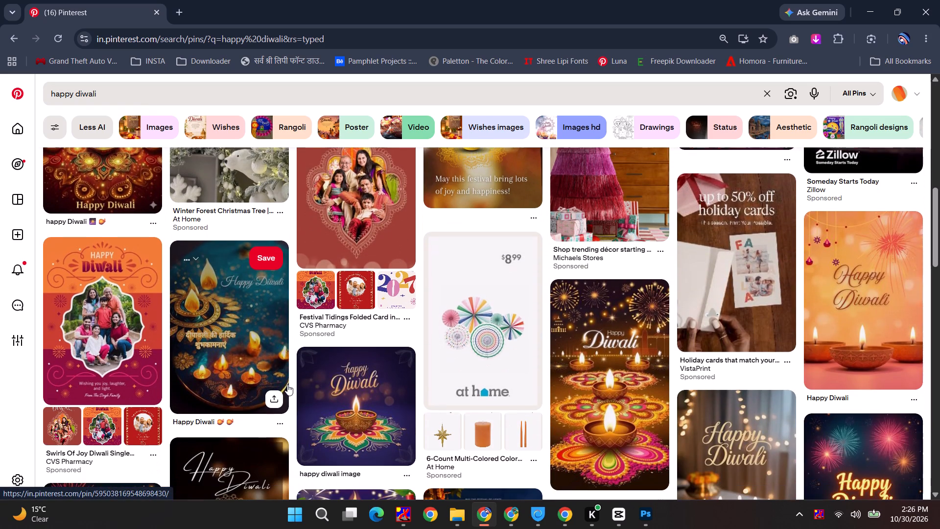
scroll(288, 389, "down", 2)
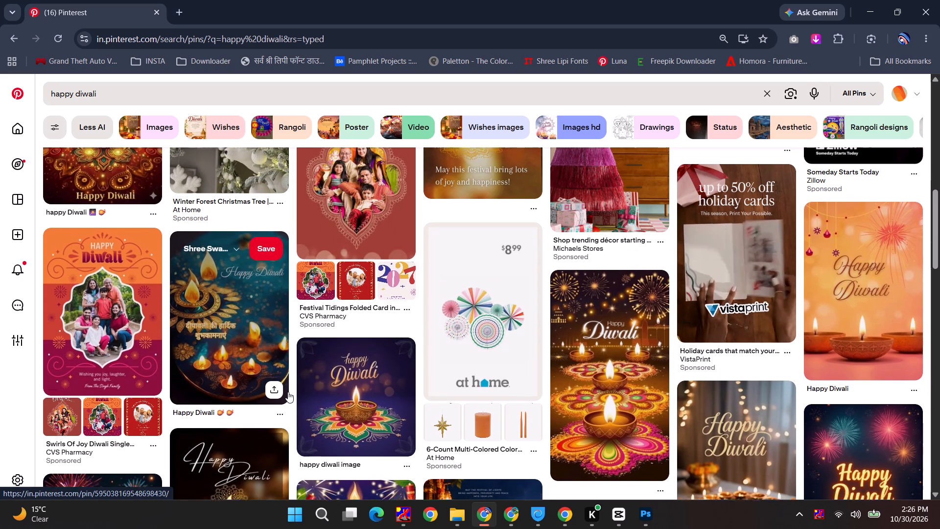
scroll(288, 394, "down", 2)
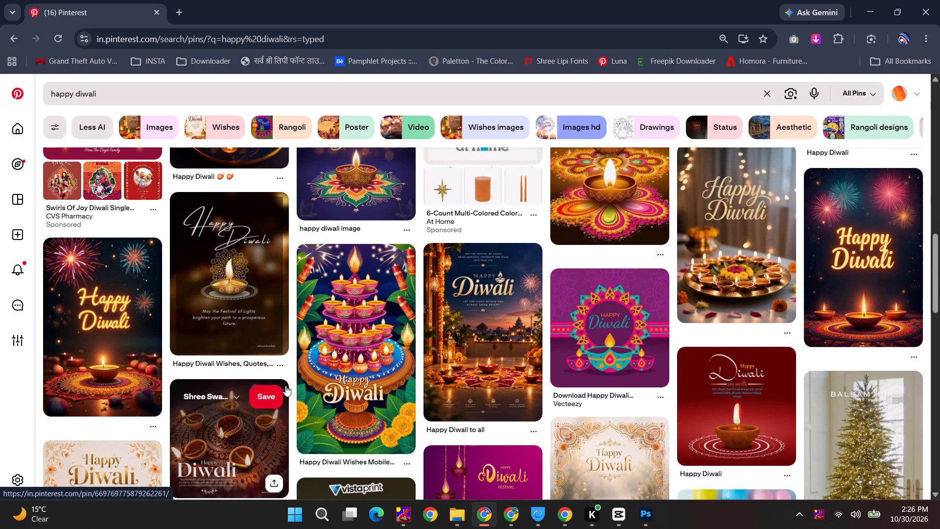
In Photoshop, duplicate the "Happy Diwali" text and place the copy near artboard 001's right edge, beside the "With Warmth and Gratitude" lines.
key("alt+Tab")
left_click(456, 214, "alt")
scroll(401, 300, "up", 4, "alt")
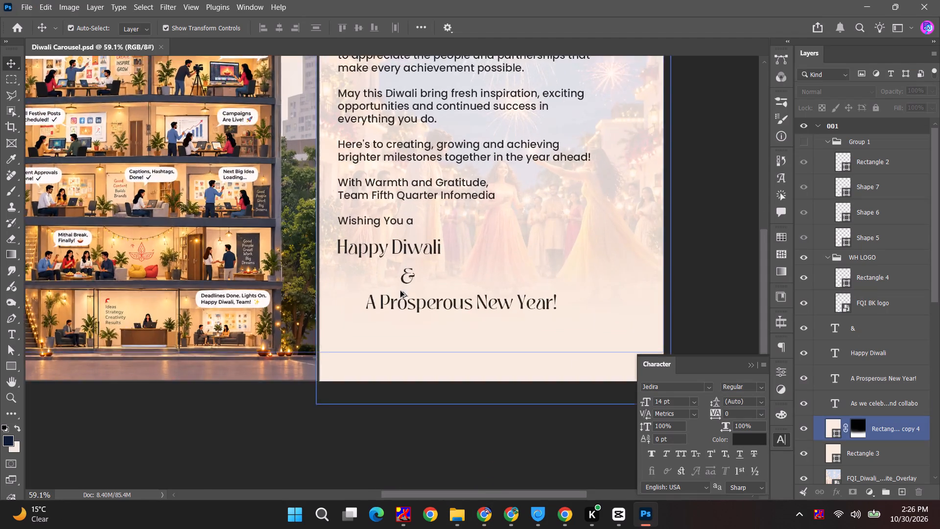
scroll(400, 291, "up", 4, "alt")
key("alt+Tab")
key("alt+Tab")
left_click(373, 251)
double_click(382, 237)
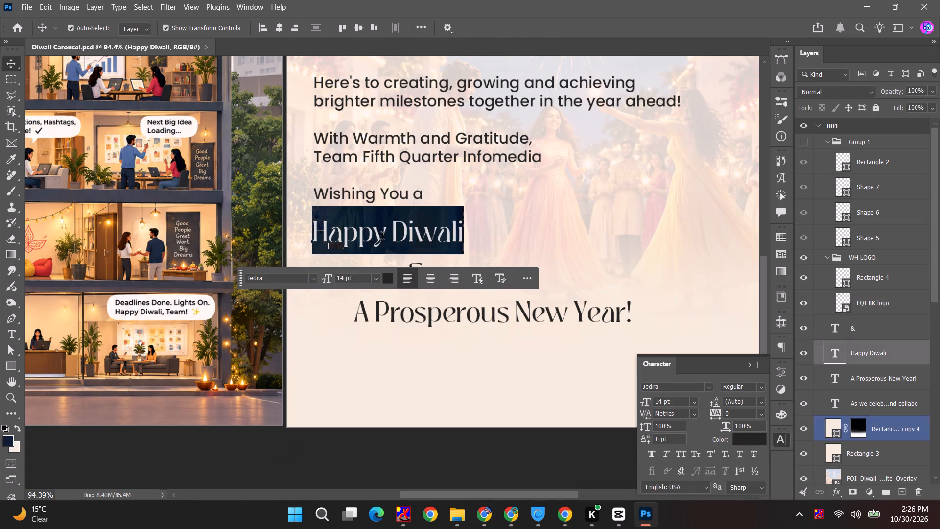
key("Escape")
left_click_drag(437, 240, 640, 243, "alt")
left_click_drag(617, 244, 726, 152)
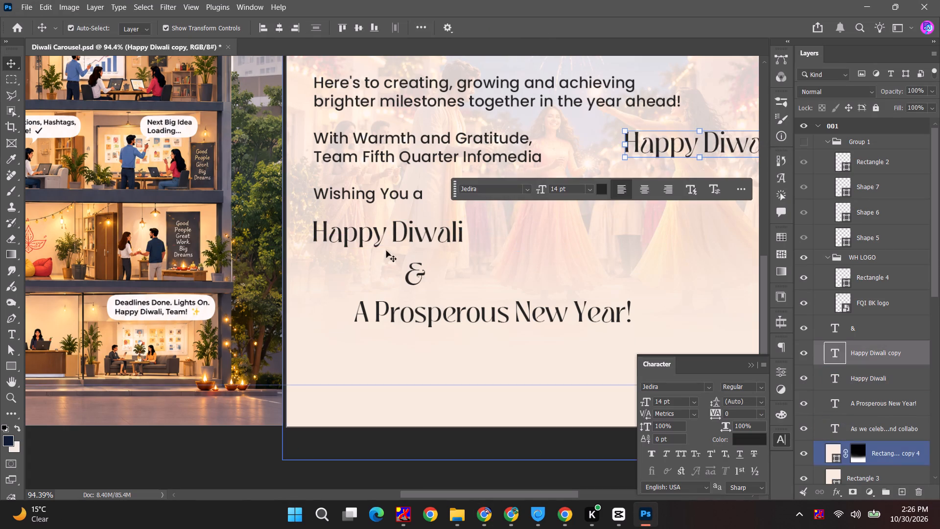
Change the original "Happy Diwali" text's font to Signlode Regular.
left_click(396, 248)
left_click(397, 242)
left_click(677, 384)
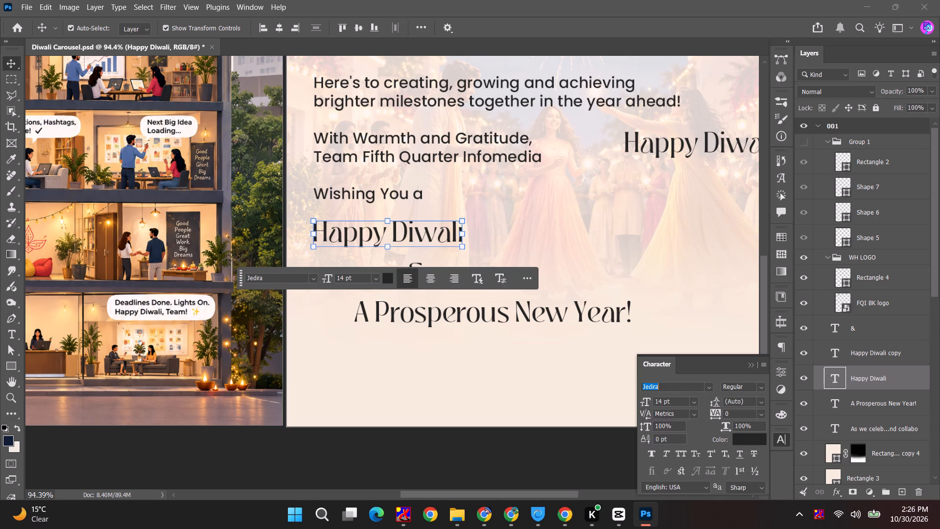
type("sig")
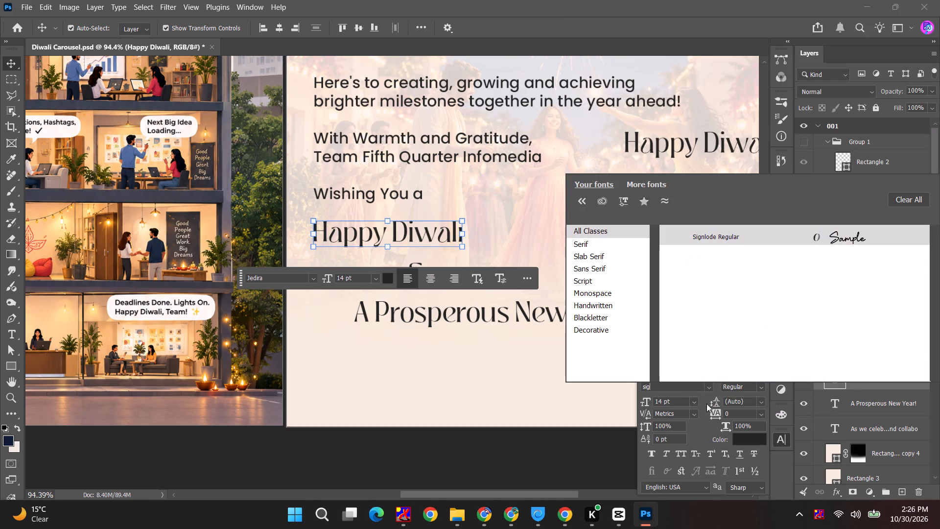
left_click(801, 232)
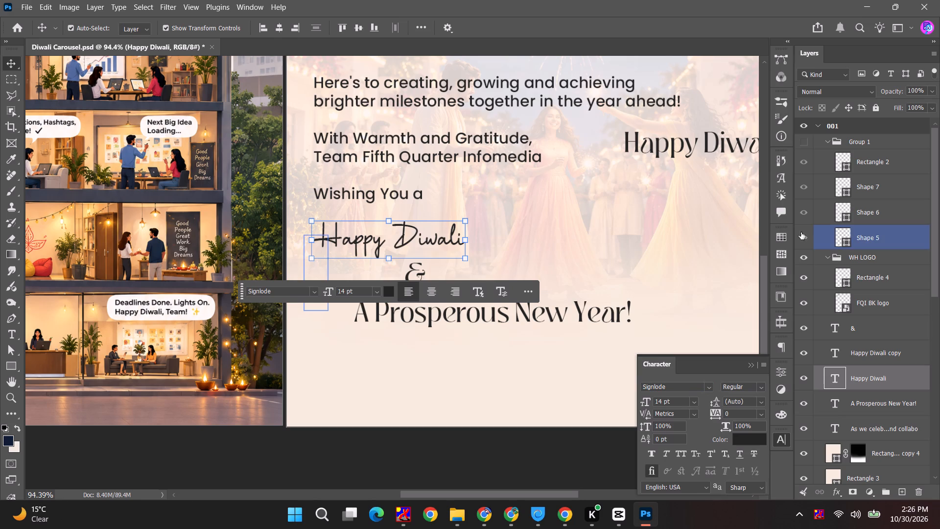
Enlarge the Signlode "Happy Diwali" text to about 25.75 pt and position it just below "Wishing You a".
left_click_drag(466, 261, 642, 315, "shift")
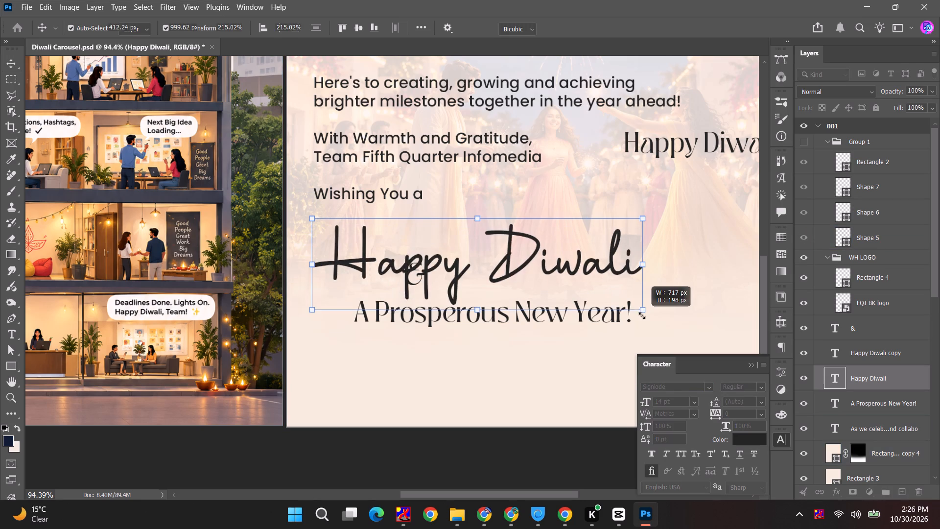
left_click_drag(642, 315, 595, 297, "shift")
left_click_drag(500, 264, 496, 257)
double_click(561, 259)
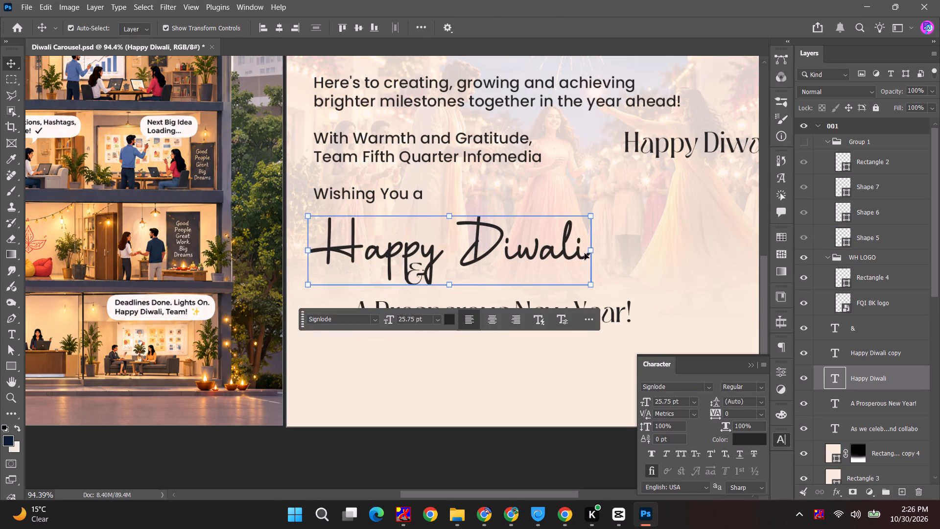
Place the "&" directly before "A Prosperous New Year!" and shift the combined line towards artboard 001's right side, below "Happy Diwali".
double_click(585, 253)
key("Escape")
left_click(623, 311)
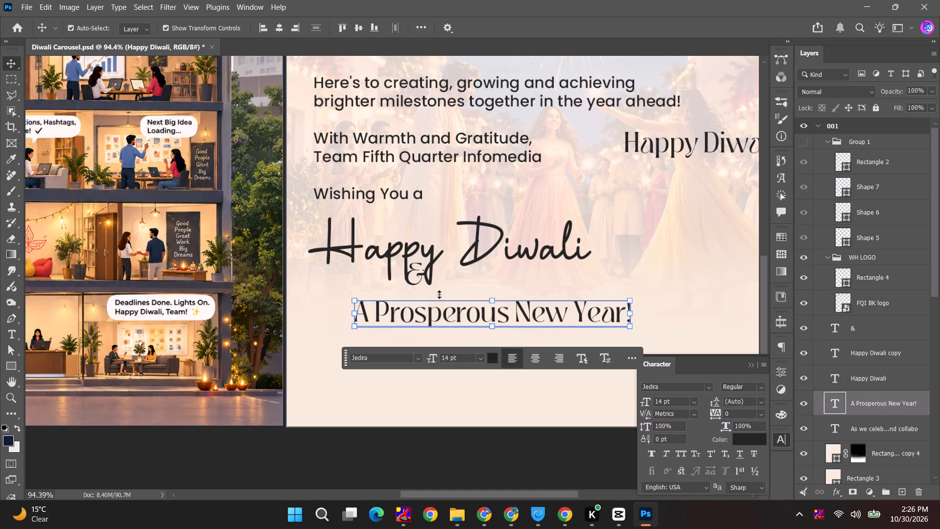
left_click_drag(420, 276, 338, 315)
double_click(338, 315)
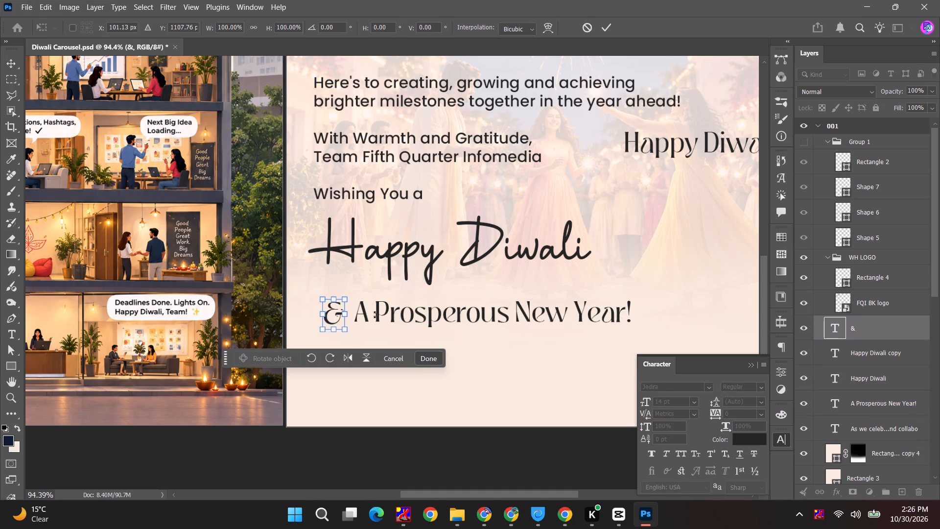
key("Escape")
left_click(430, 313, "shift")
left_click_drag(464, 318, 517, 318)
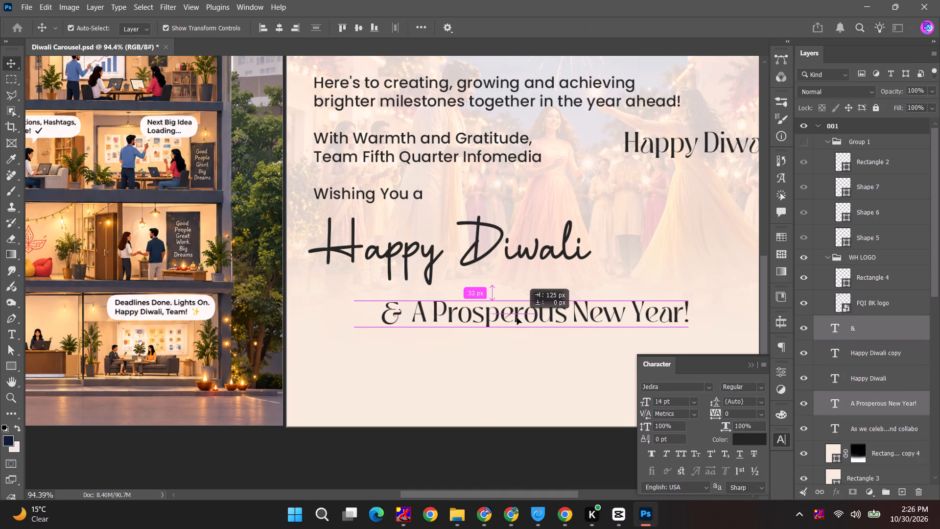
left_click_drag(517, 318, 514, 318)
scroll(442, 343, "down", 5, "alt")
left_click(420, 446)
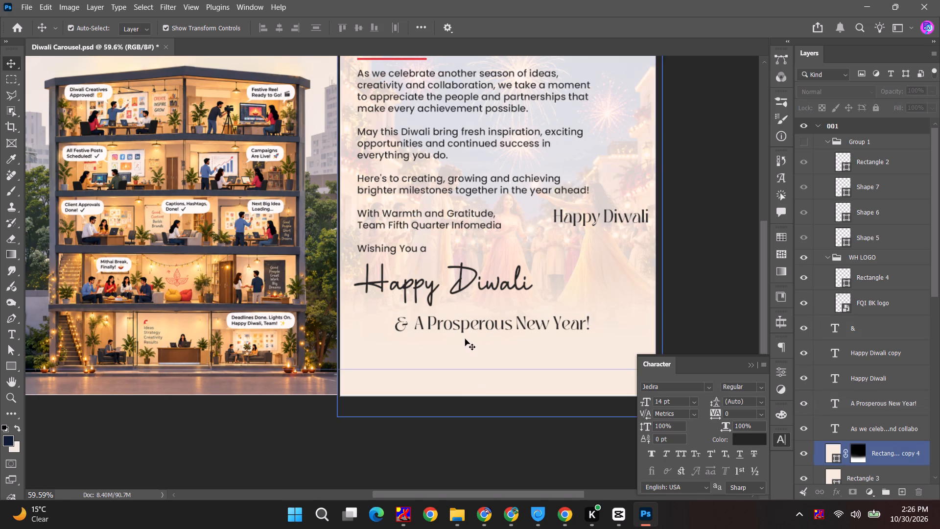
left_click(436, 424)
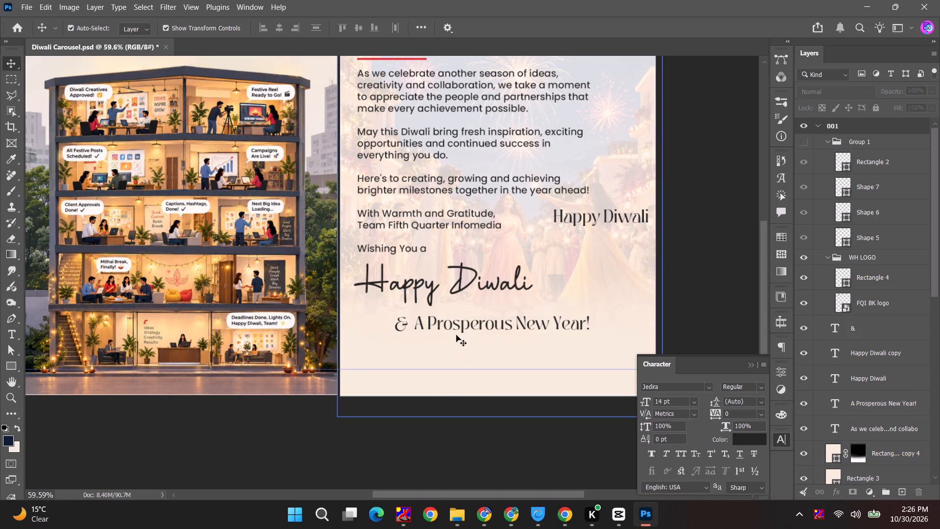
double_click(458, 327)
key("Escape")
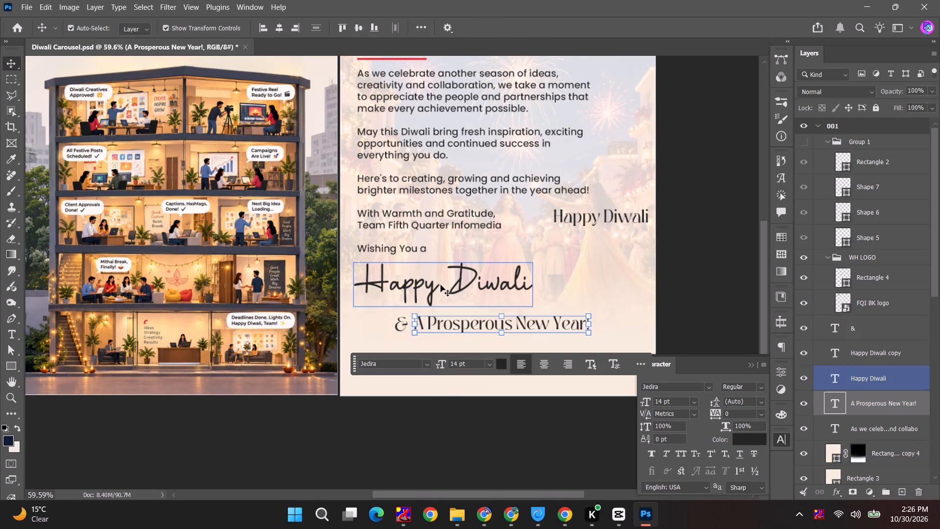
Duplicate the handwritten "Happy Diwali" text, change the copy to "New Year", and place it over the "A Prosperous New Year!" line.
left_click_drag(441, 285, 505, 371, "alt")
double_click(505, 370, "alt")
type("New")
key("space")
type("Year")
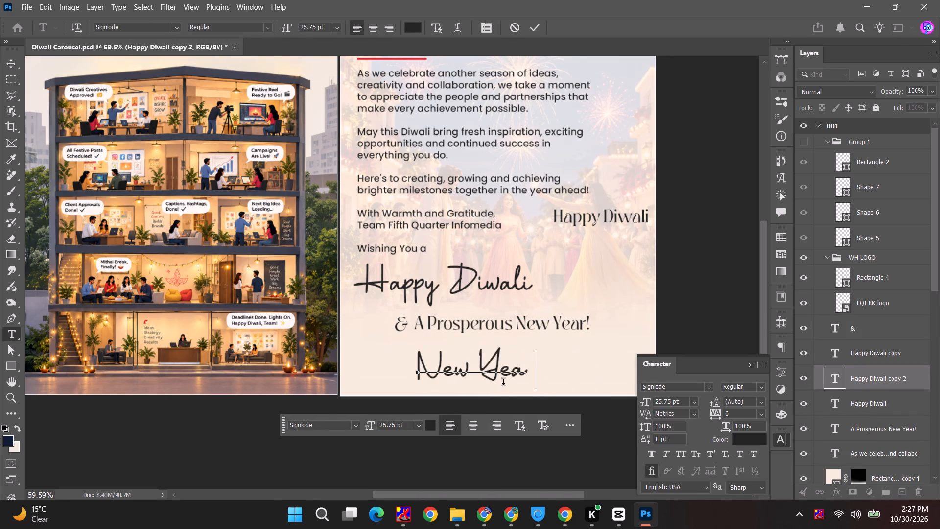
key("Escape")
left_click_drag(479, 367, 497, 339)
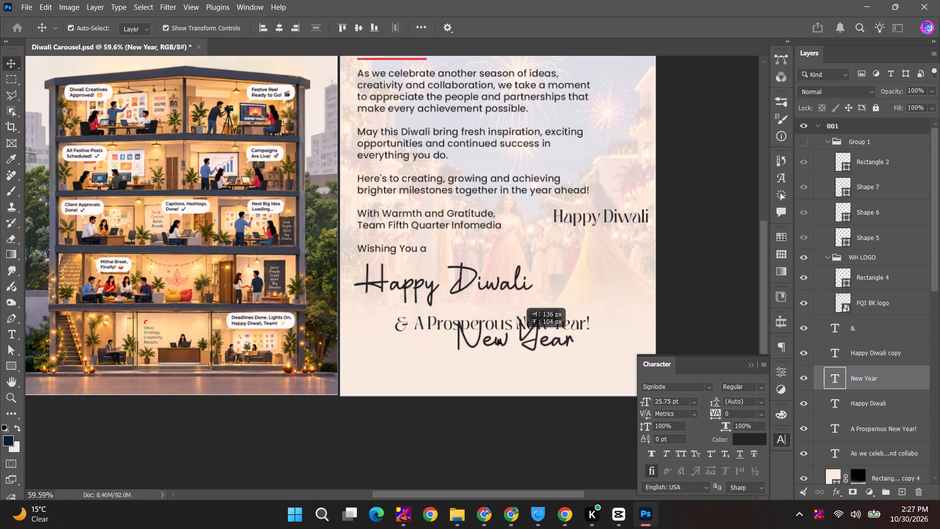
left_click_drag(497, 339, 482, 339)
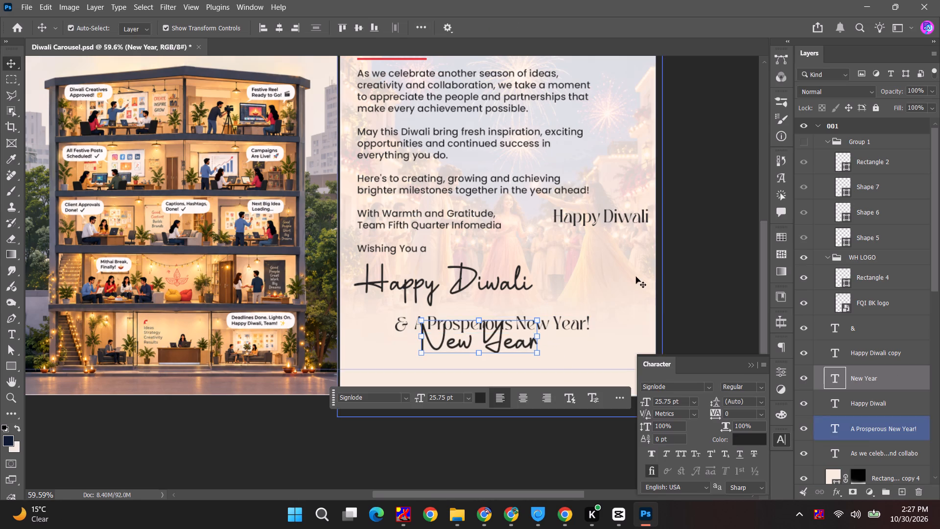
Delete the "&" and "A Prosperous New Year!" text layers.
left_click(399, 327)
left_click(558, 326, "shift")
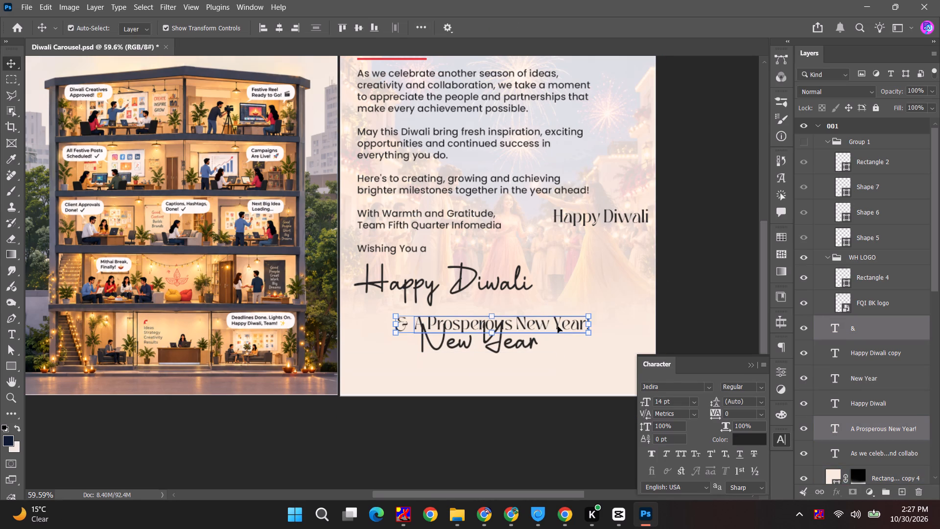
key("BackSpace")
Duplicate the body text, replace the copy's wording with centred "and a prosperous", and place it between "Happy Diwali" and "New Year".
left_click(451, 222)
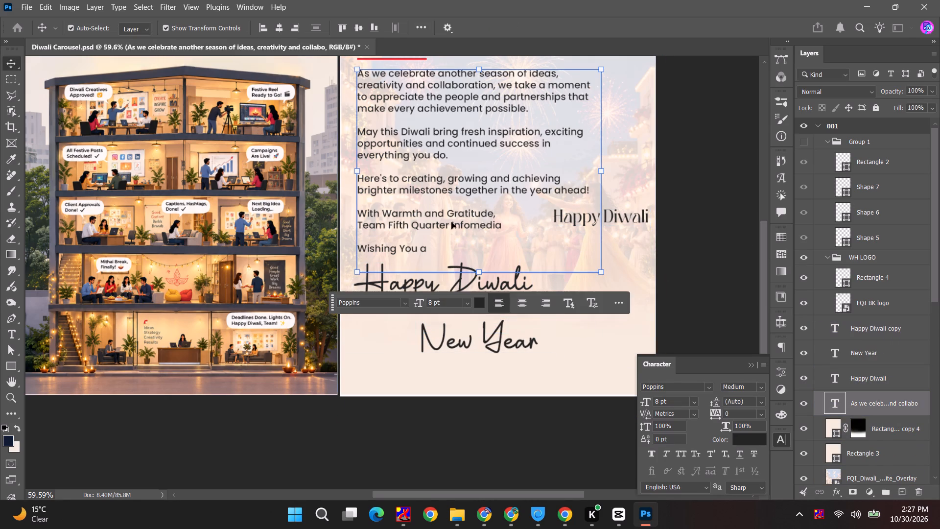
left_click_drag(411, 229, 410, 317, "alt")
double_click(410, 317)
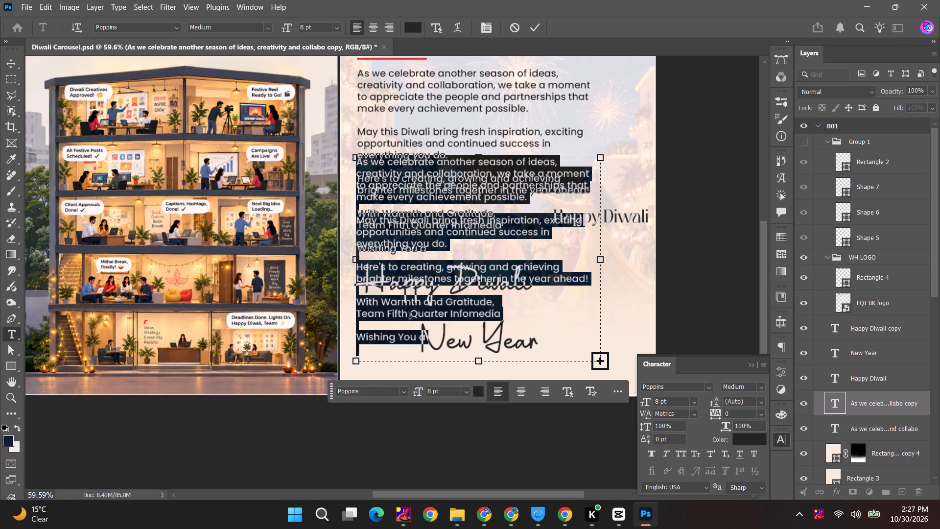
type("and")
key("space")
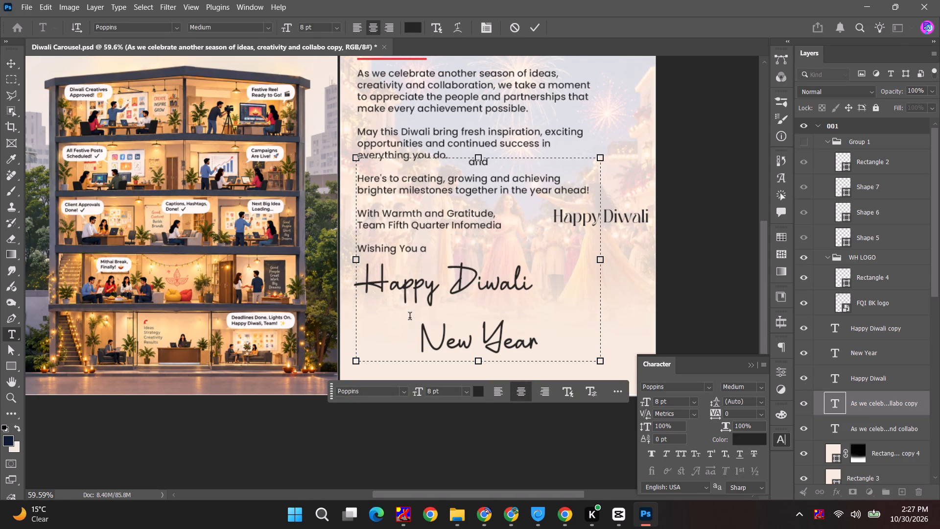
type("a pro")
type("sperous")
key("space")
key("Escape")
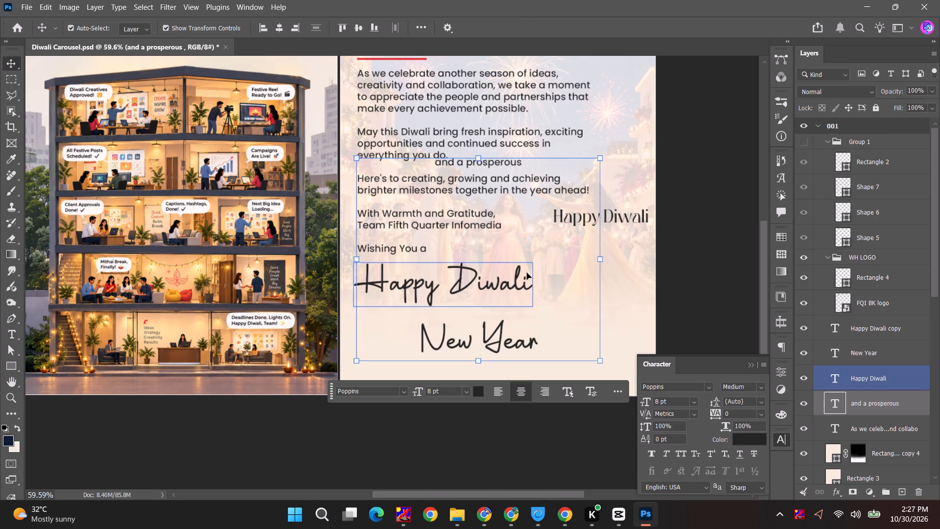
left_click_drag(503, 163, 465, 315)
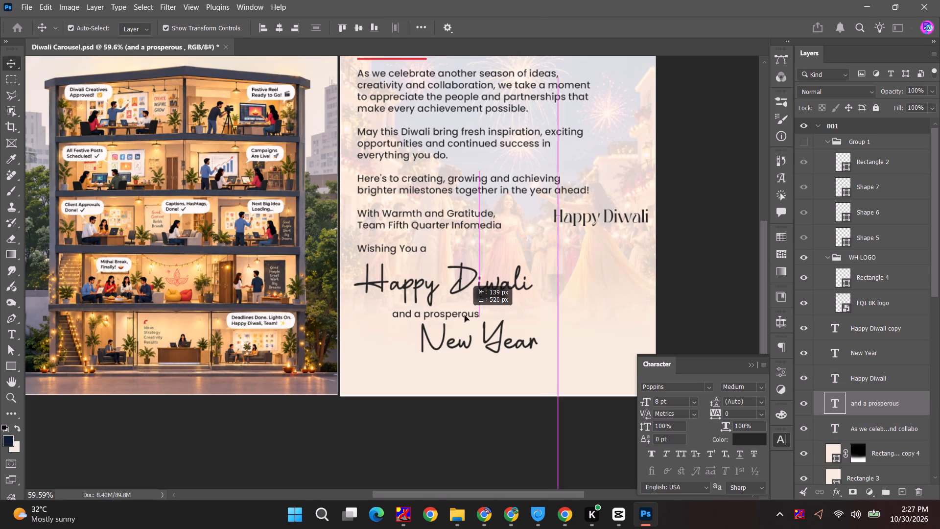
left_click_drag(465, 315, 474, 313)
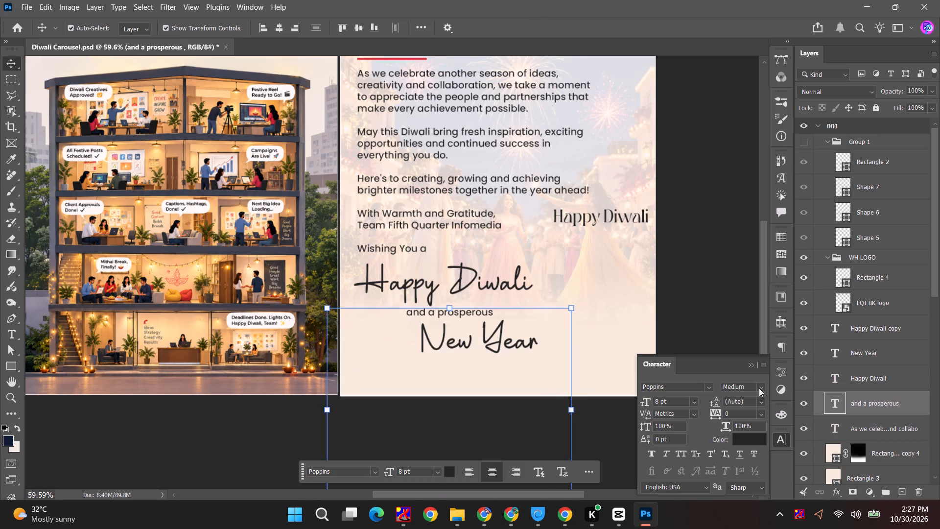
Set the "and a prosperous" text's Poppins weight to Regular.
left_click(759, 388)
left_click(756, 215)
left_click(699, 299)
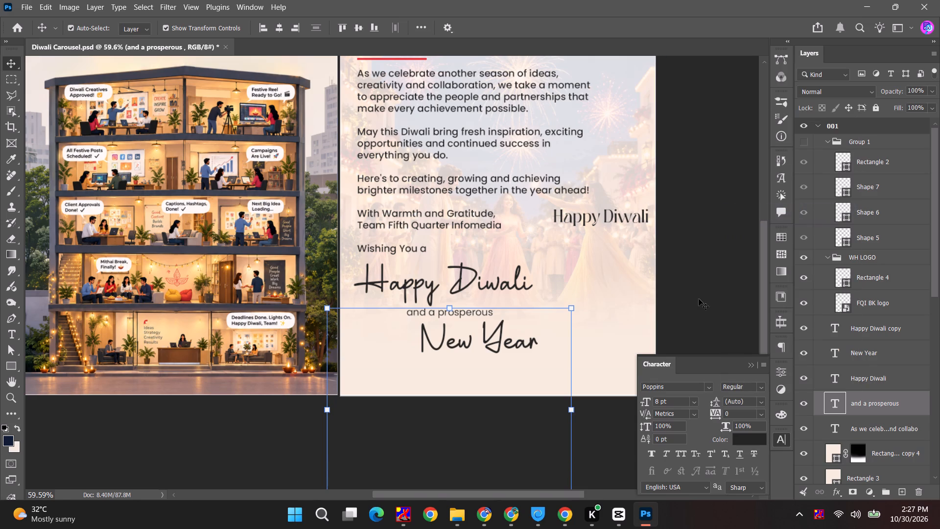
Offset "New Year" to the right beneath "and a prosperous" and fine-tune the connecting line's vertical spacing below "Happy Diwali".
left_click_drag(469, 343, 517, 346)
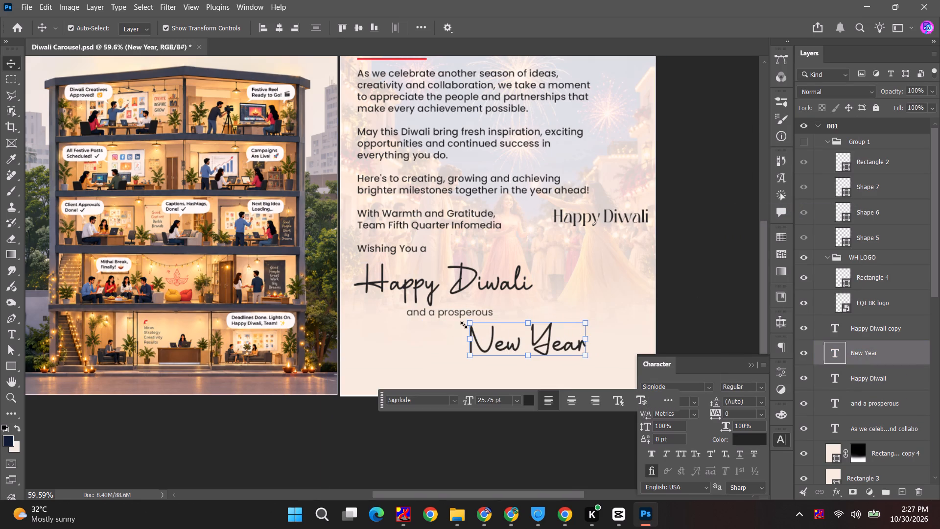
left_click_drag(455, 311, 495, 316)
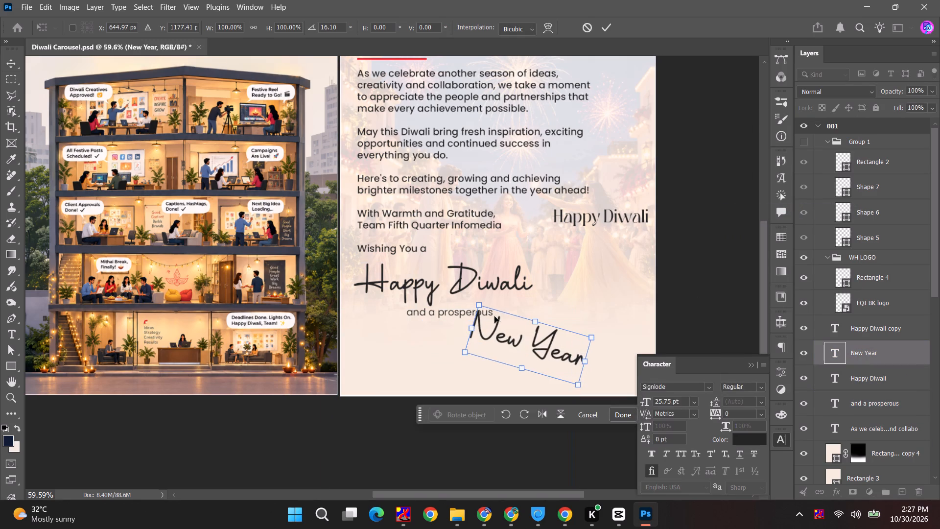
key("Escape")
left_click_drag(494, 343, 405, 341)
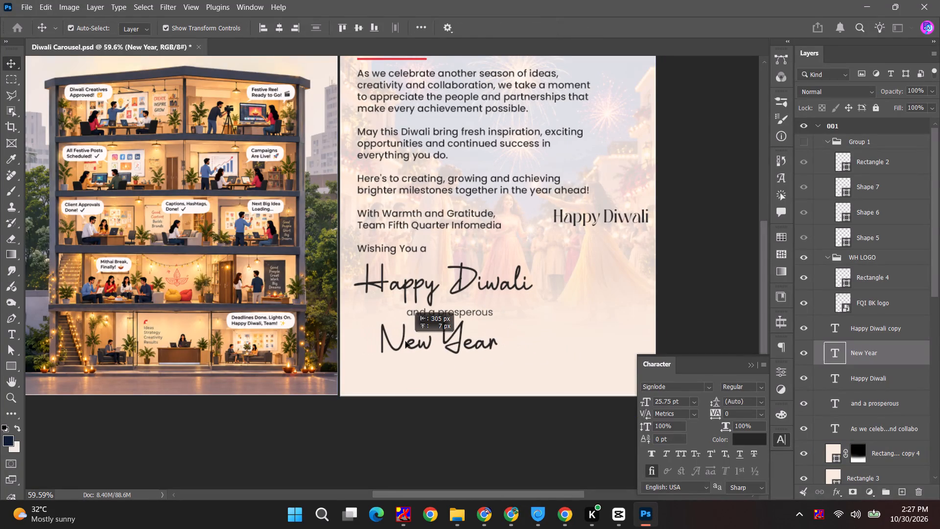
left_click_drag(405, 341, 464, 342)
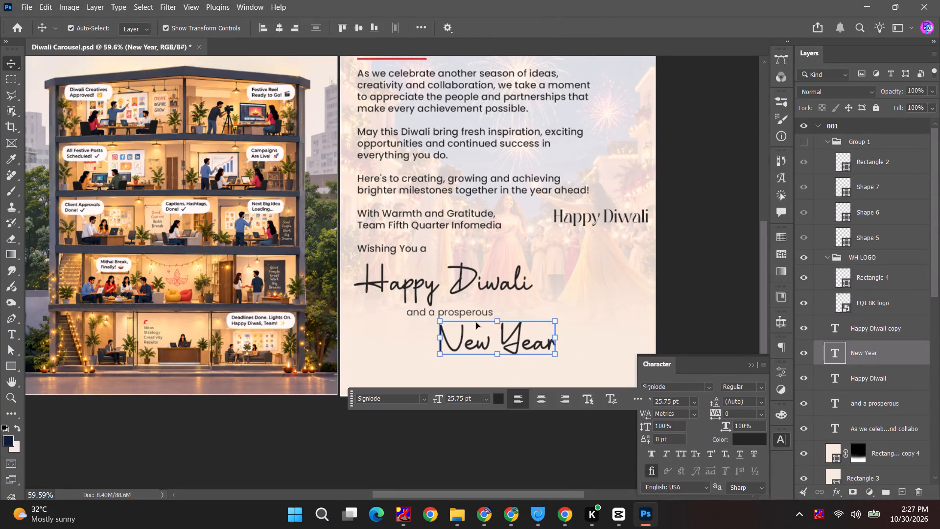
left_click(666, 287)
scroll(446, 313, "up", 5, "alt")
left_click_drag(449, 312, 449, 317)
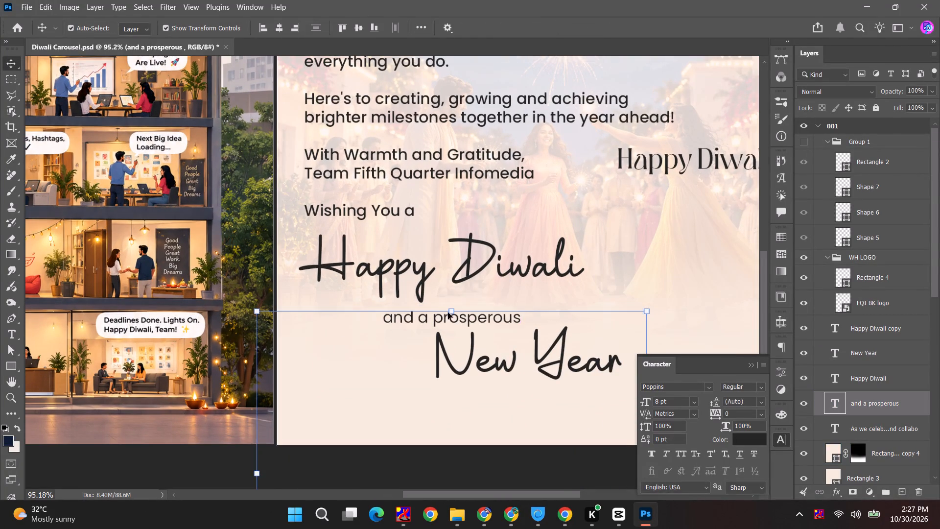
Colour the handwritten "Happy Diwali" text red, #b82626.
left_click(455, 265)
left_click(742, 439)
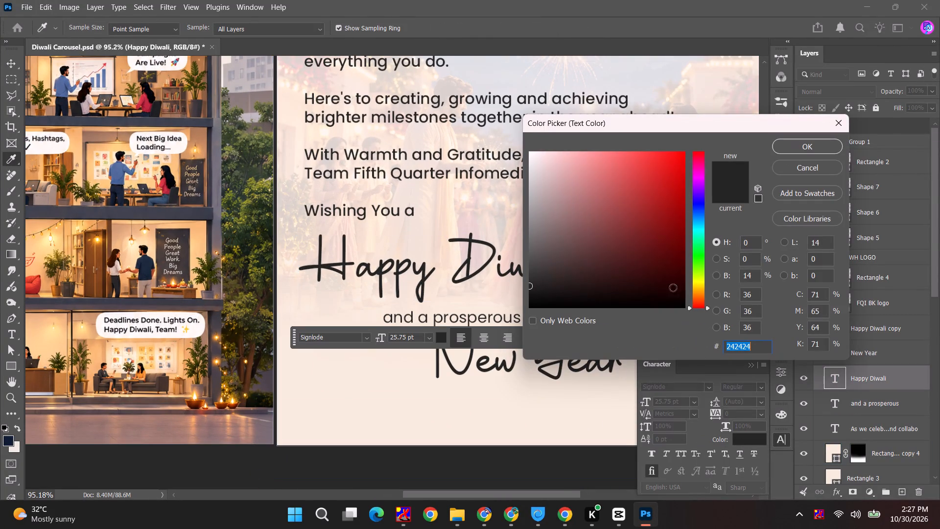
left_click(653, 194)
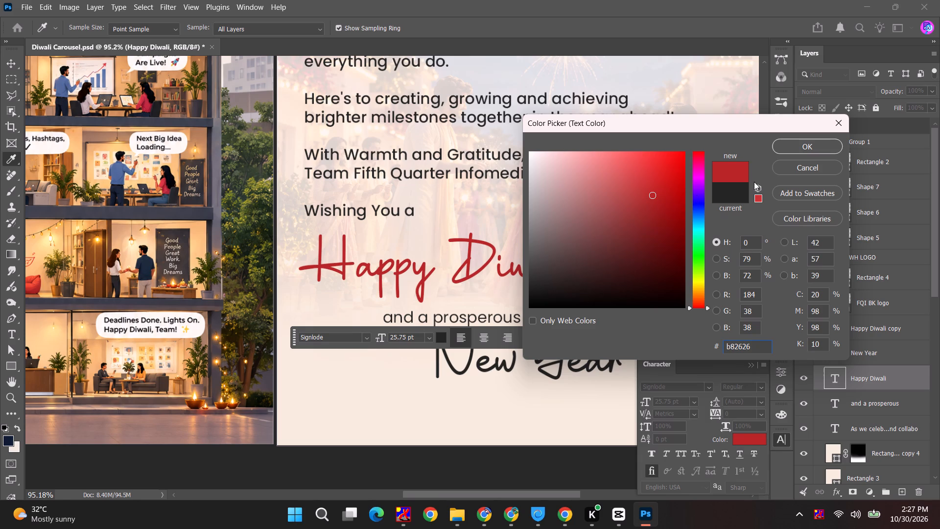
left_click(835, 147)
Sample the red of "Happy Diwali" (#b82626) as the "New Year" text colour.
left_click(543, 373)
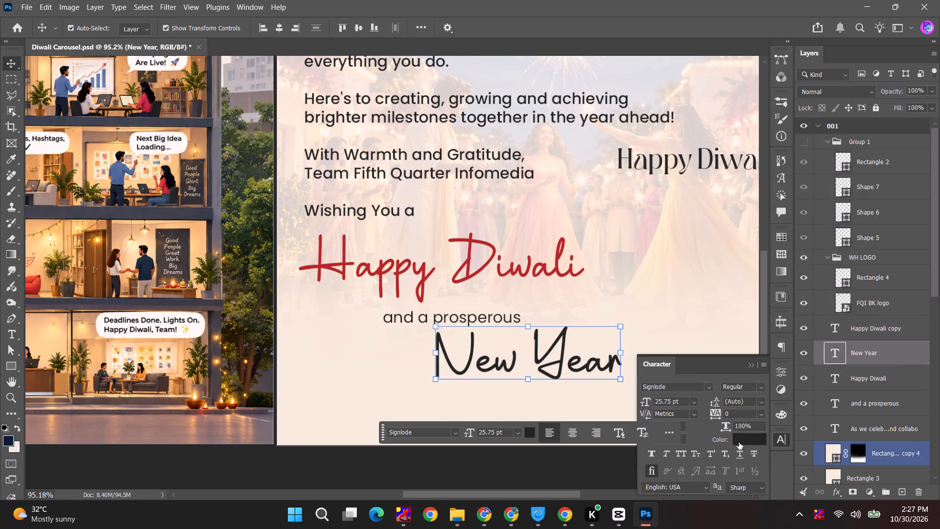
left_click(739, 442)
left_click(468, 261)
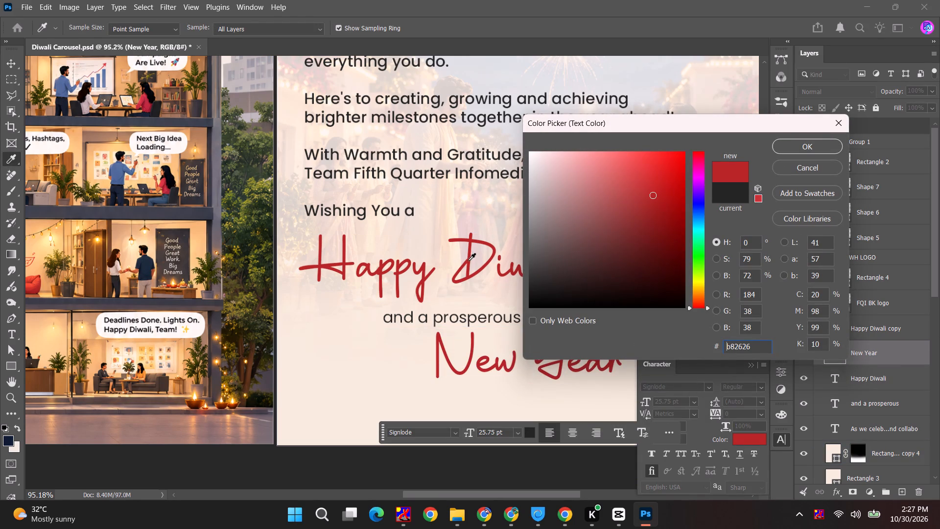
left_click(805, 144)
Move "New Year" towards artboard 001's left margin, beneath the start of "Happy Diwali".
scroll(456, 254, "down", 7, "alt")
left_click(687, 282)
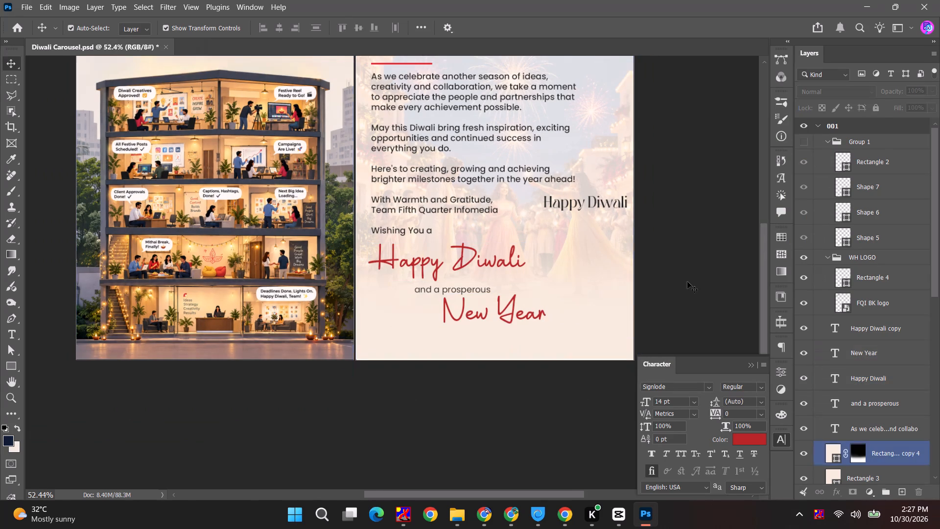
key("space")
left_click_drag(688, 282, 651, 283)
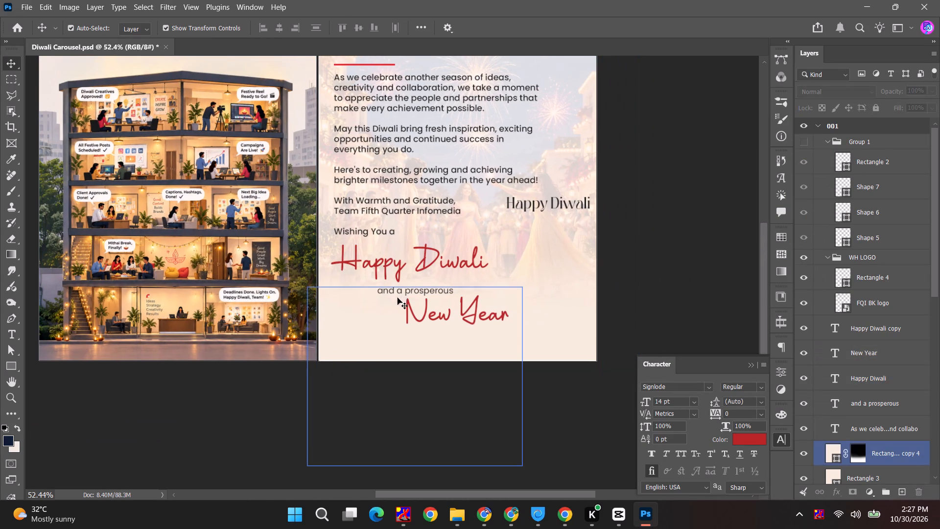
left_click(424, 311)
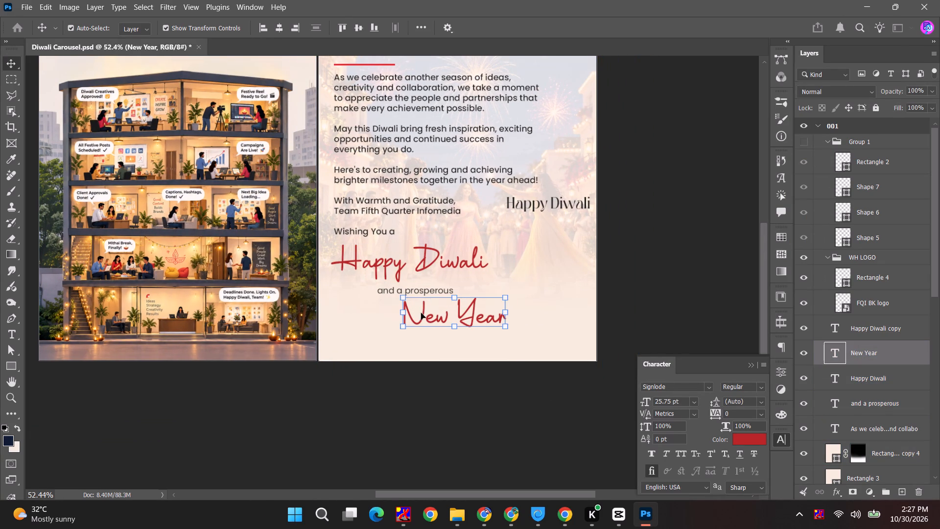
left_click(629, 311)
scroll(629, 310, "down", 5, "alt")
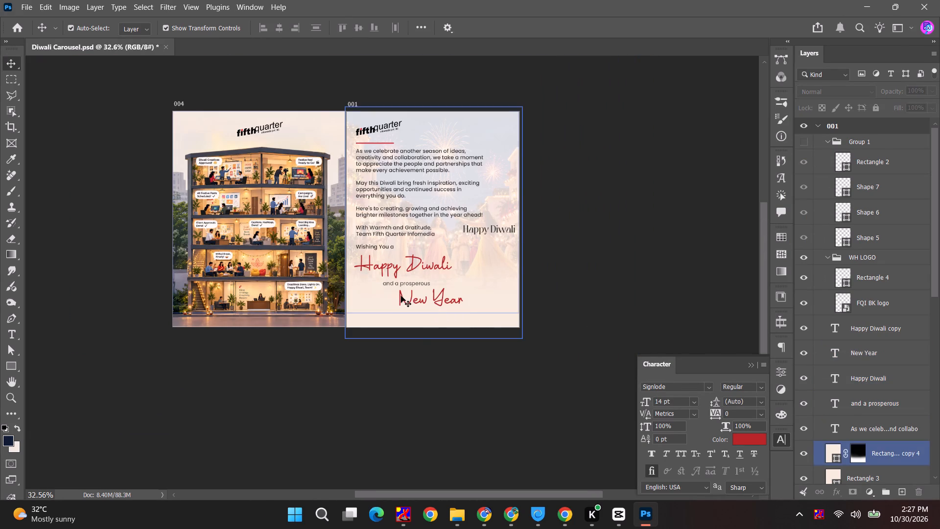
scroll(400, 297, "up", 4, "alt")
left_click_drag(422, 303, 488, 285)
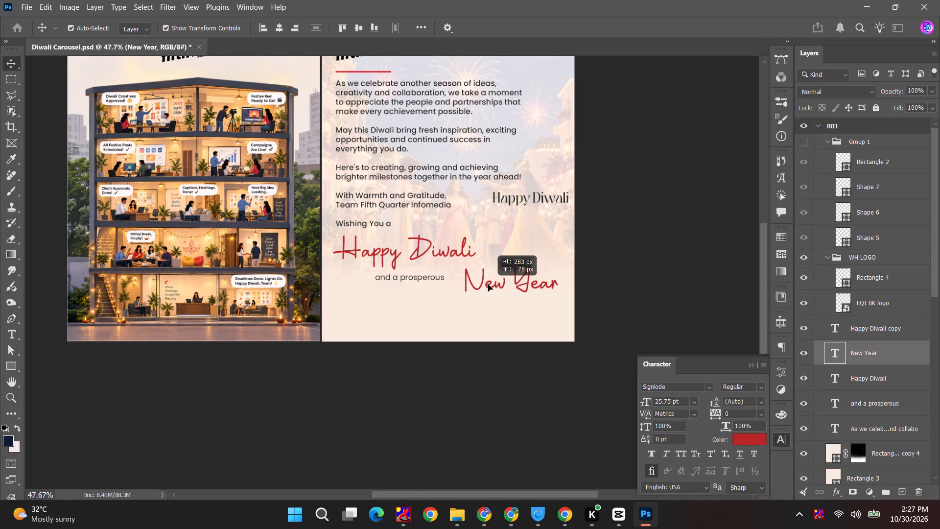
left_click_drag(488, 285, 361, 304)
left_click(681, 264)
Move "and a prosperous" above the start of "New Year" and indent both lines slightly from the body text's left edge.
scroll(403, 275, "up", 4, "alt")
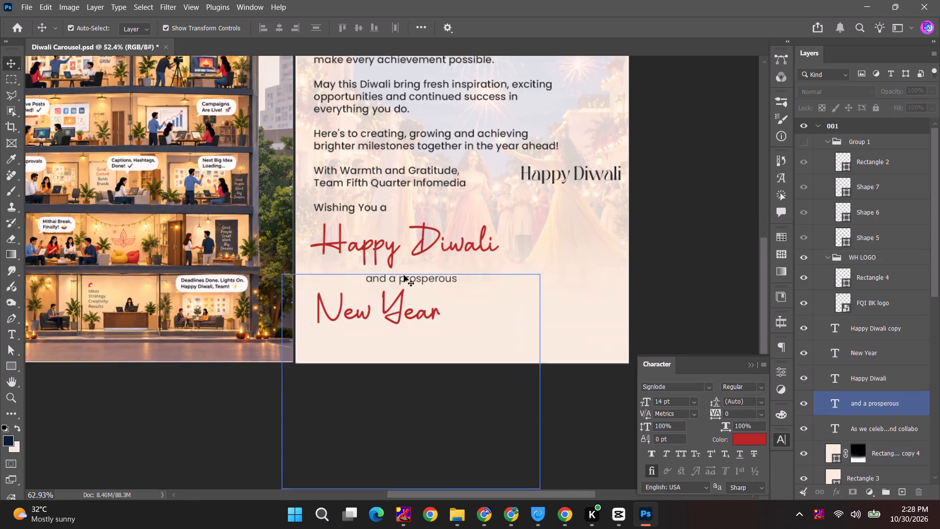
left_click_drag(404, 278, 348, 278)
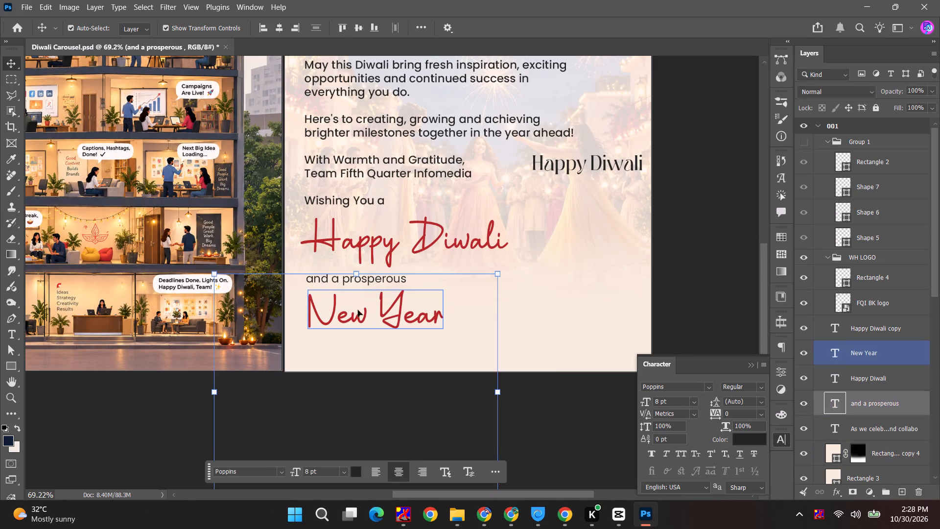
left_click_drag(371, 311, 381, 313)
left_click_drag(335, 277, 344, 278)
key("Escape")
left_click(672, 290)
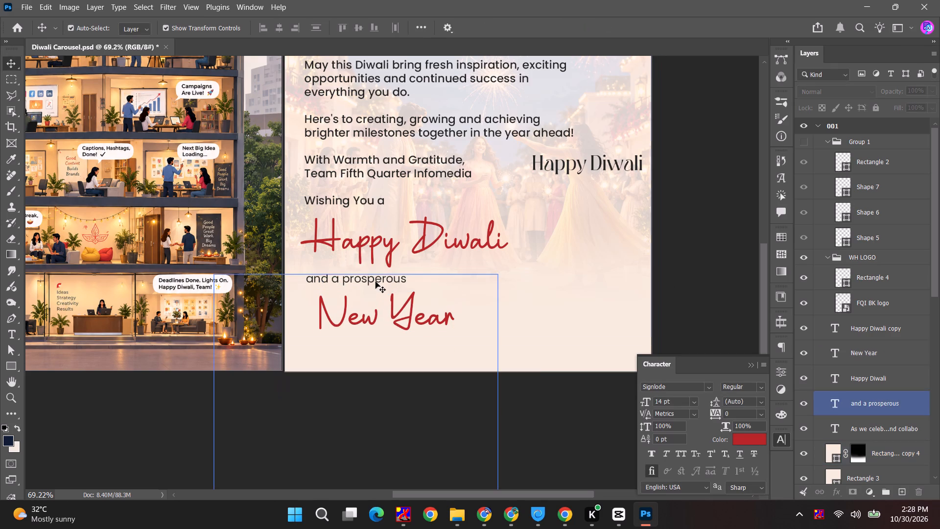
left_click_drag(376, 282, 383, 282)
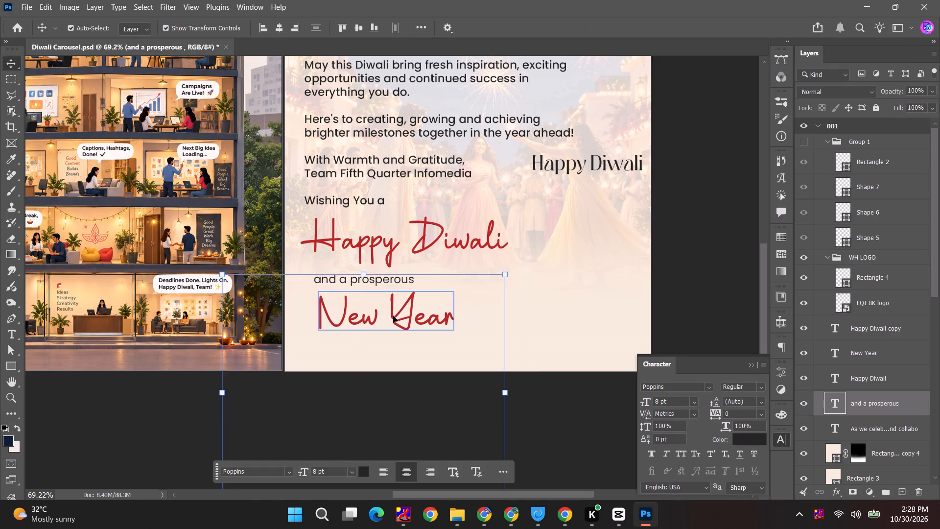
Nudge "New Year" slightly so its start lines up with "and a prosperous" above it.
left_click(393, 316)
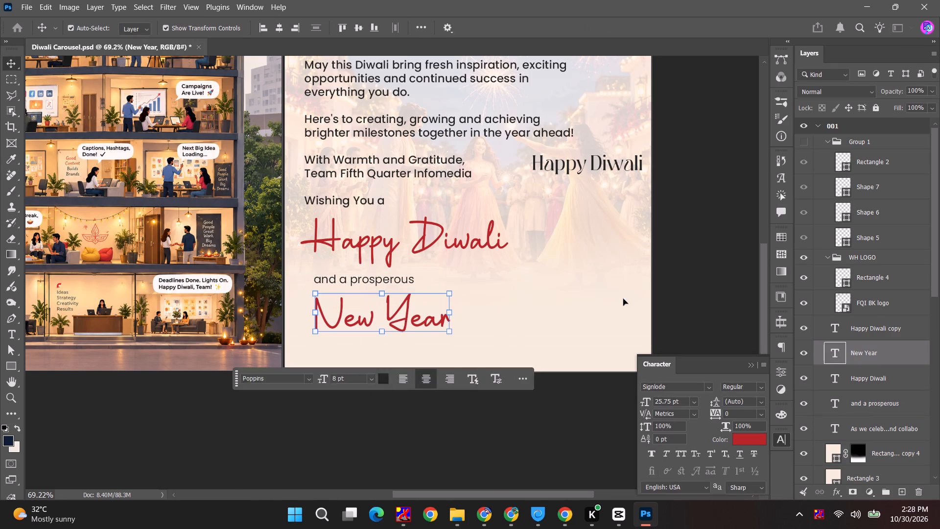
left_click(752, 279)
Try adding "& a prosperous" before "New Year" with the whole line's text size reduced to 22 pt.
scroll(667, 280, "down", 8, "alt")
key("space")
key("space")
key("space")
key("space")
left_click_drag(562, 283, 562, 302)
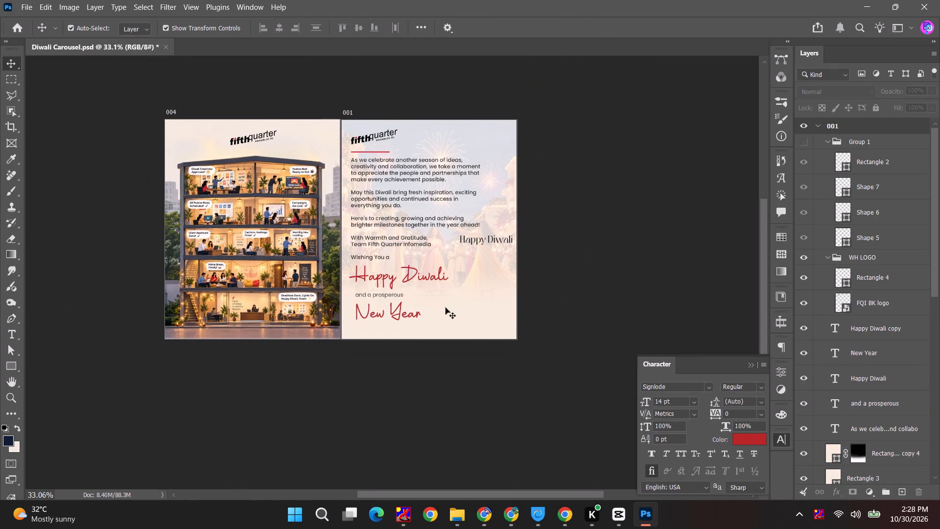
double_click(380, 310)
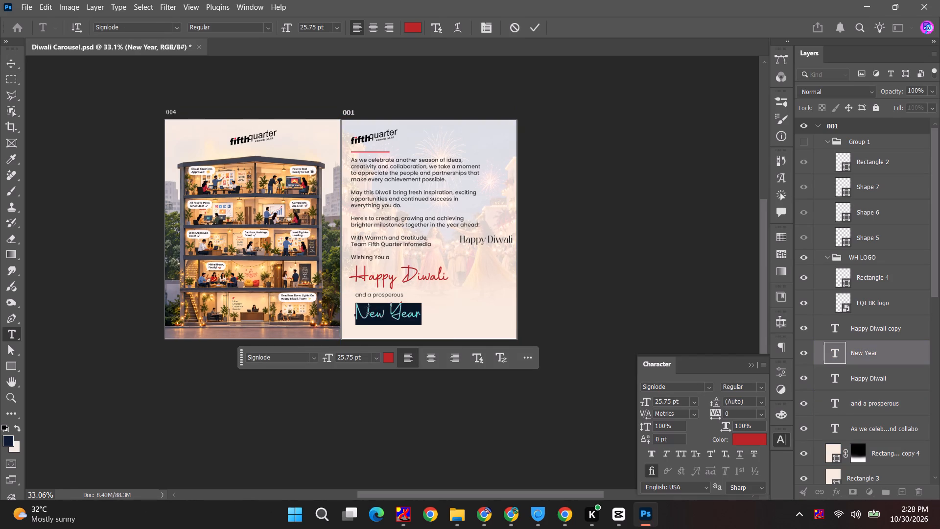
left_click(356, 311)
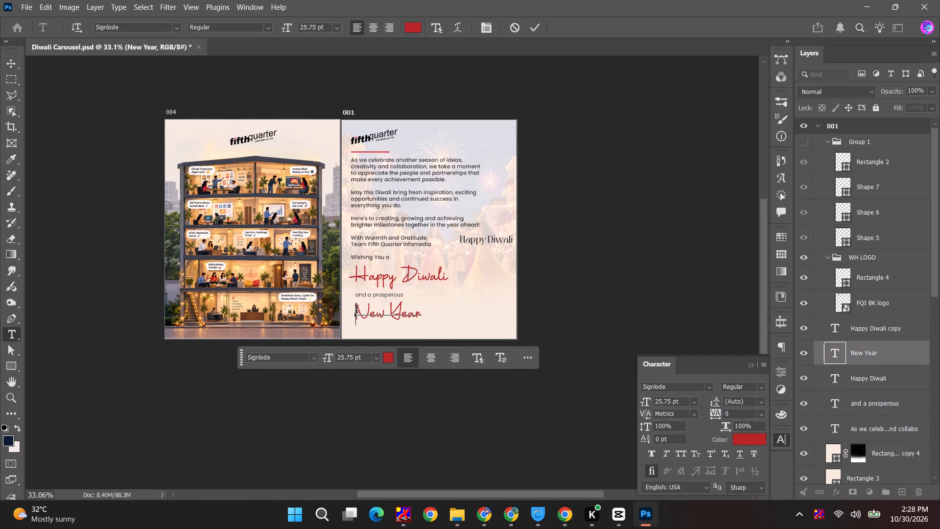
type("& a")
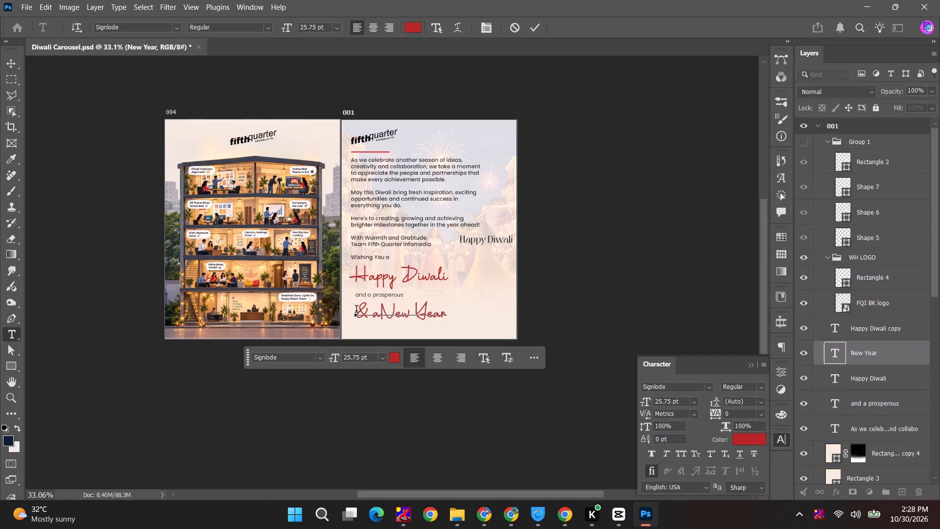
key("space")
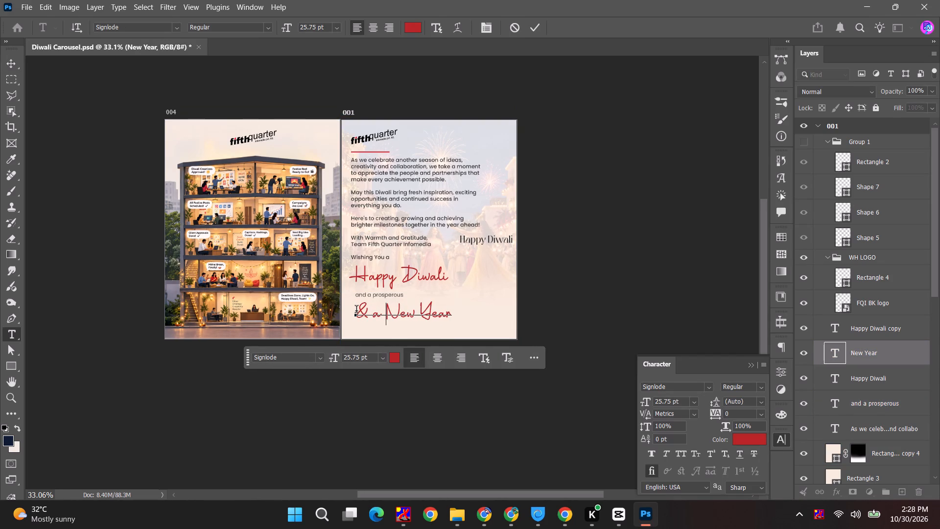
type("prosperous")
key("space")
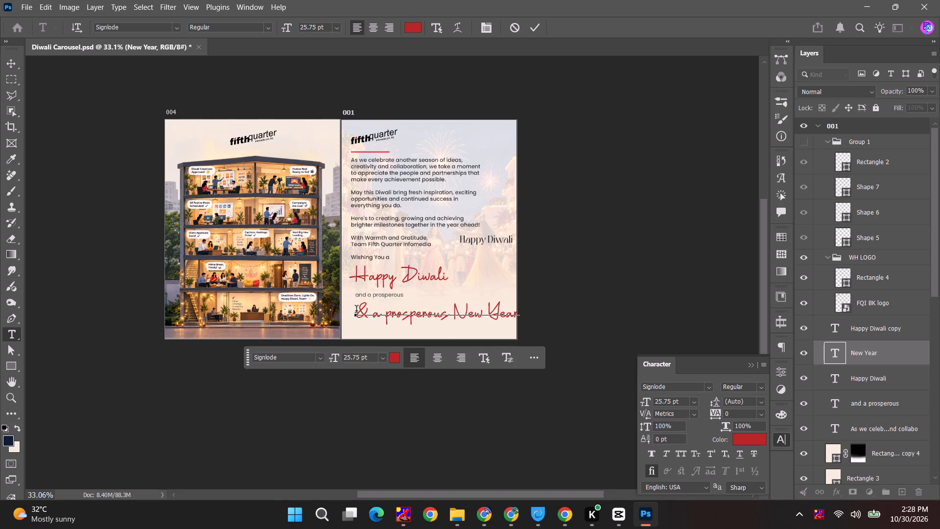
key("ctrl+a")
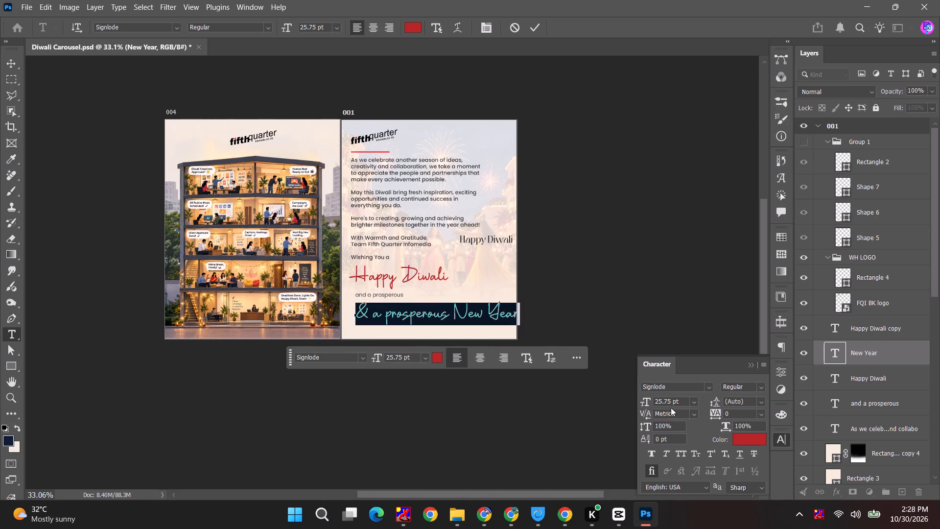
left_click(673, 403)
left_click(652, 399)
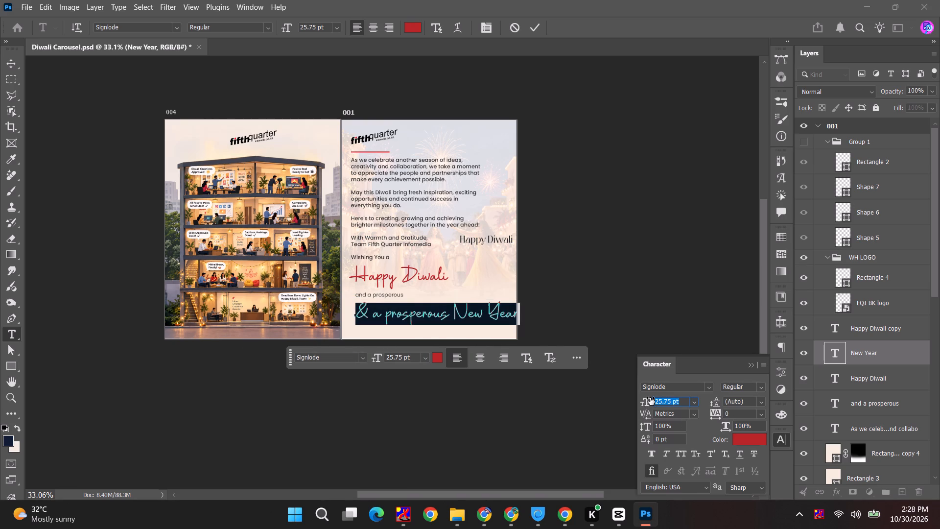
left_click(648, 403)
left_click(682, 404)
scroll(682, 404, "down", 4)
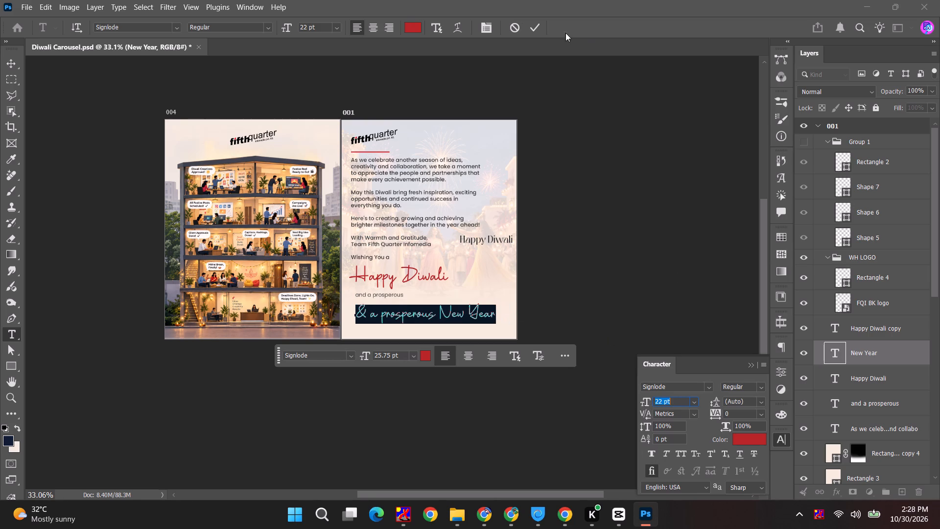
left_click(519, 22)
Copy "& a Prosperous New Year!" from the FQI carousel copy in the November 2026 sheet in Chrome, then return to Photoshop.
double_click(376, 312)
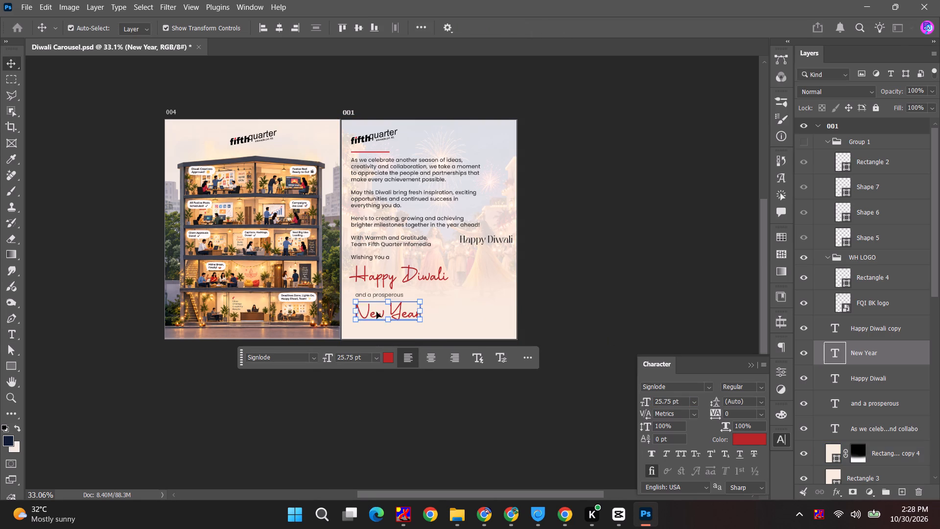
key("alt+Tab")
left_click(464, 193, "alt")
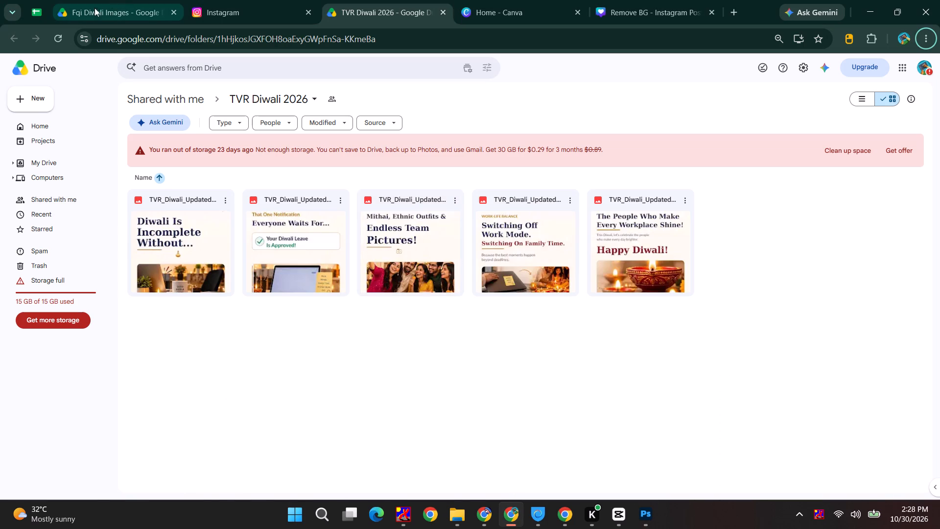
left_click(123, 0)
left_click(54, 0)
left_click(46, 2)
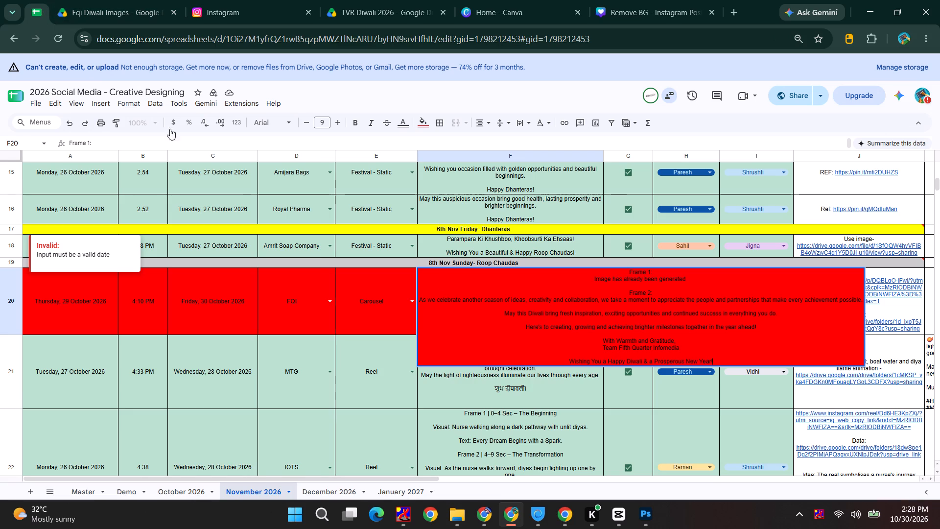
left_click_drag(644, 361, 732, 361)
key("ctrl+c")
key("alt+Tab")
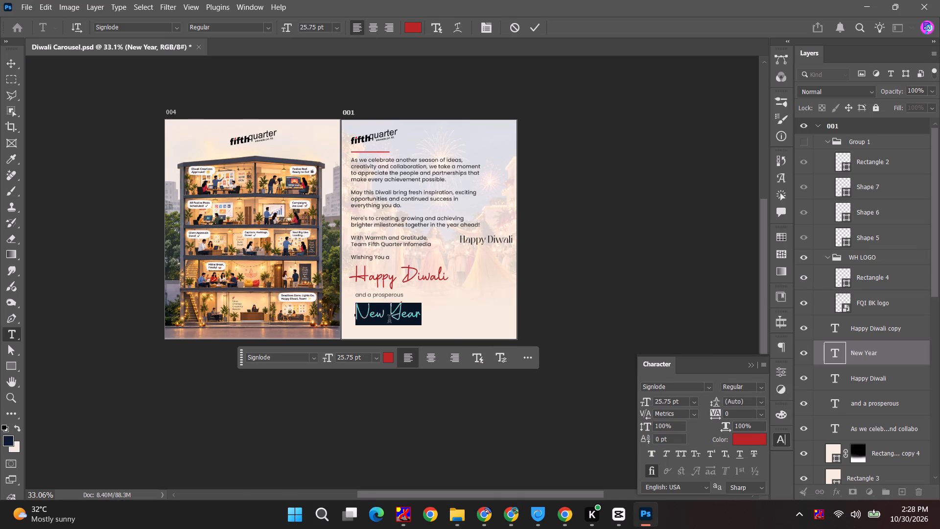
Replace "New Year" with the copied "& a Prosperous New Year!" and set the line's text size to 19 pt.
left_click(389, 320)
key("ctrl+a")
key("ctrl+v")
key("ctrl+a")
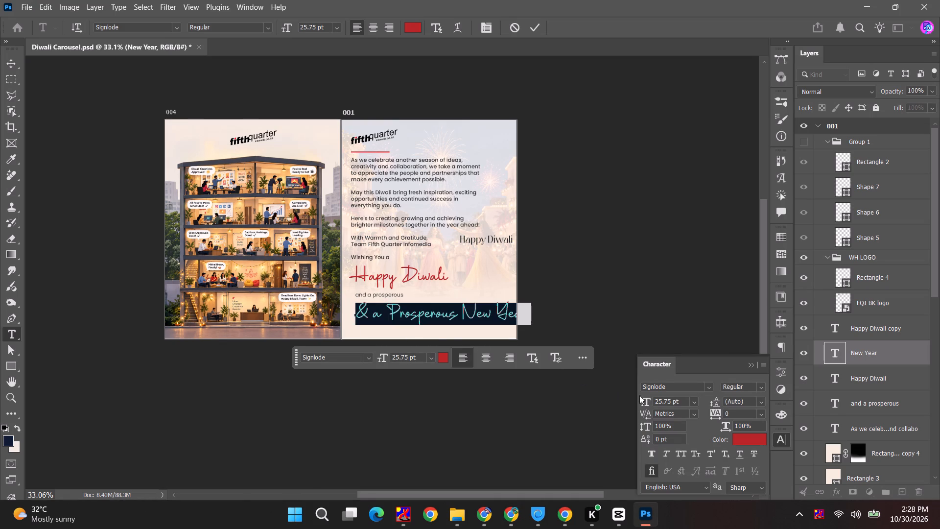
left_click(646, 399)
left_click(533, 28)
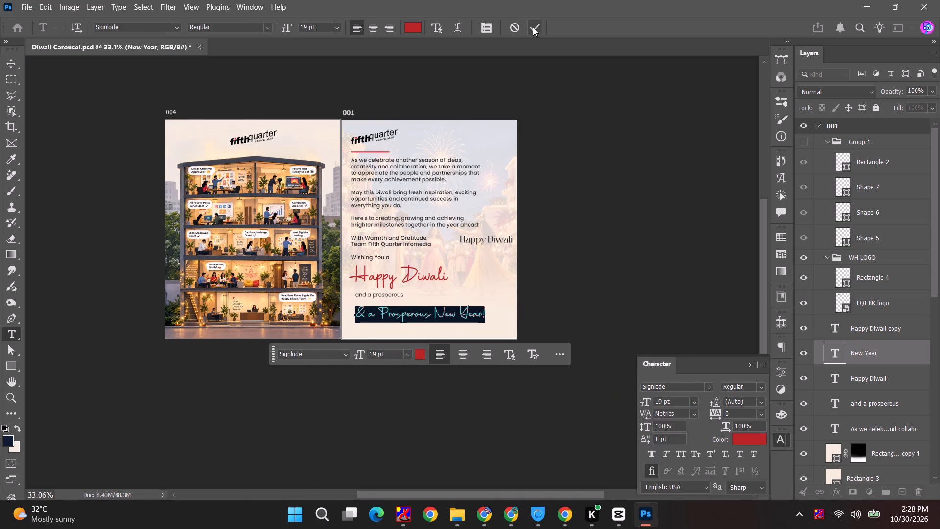
left_click(583, 247)
Delete the separate "and a prosperous" text from artboard 001.
left_click(395, 295)
key("BackSpace")
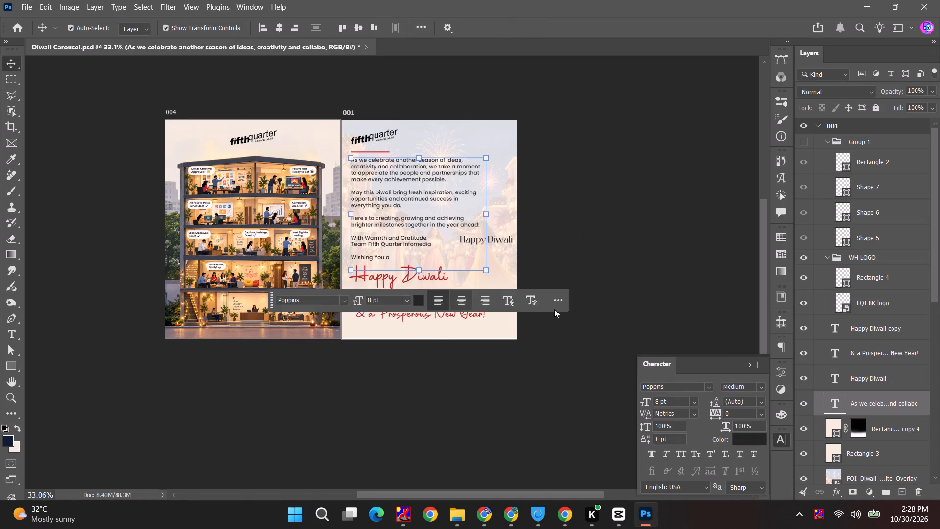
left_click(674, 296)
Move "& a Prosperous New Year!" up to sit just beneath the handwritten "Happy Diwali".
left_click_drag(419, 315, 421, 302)
left_click(422, 279)
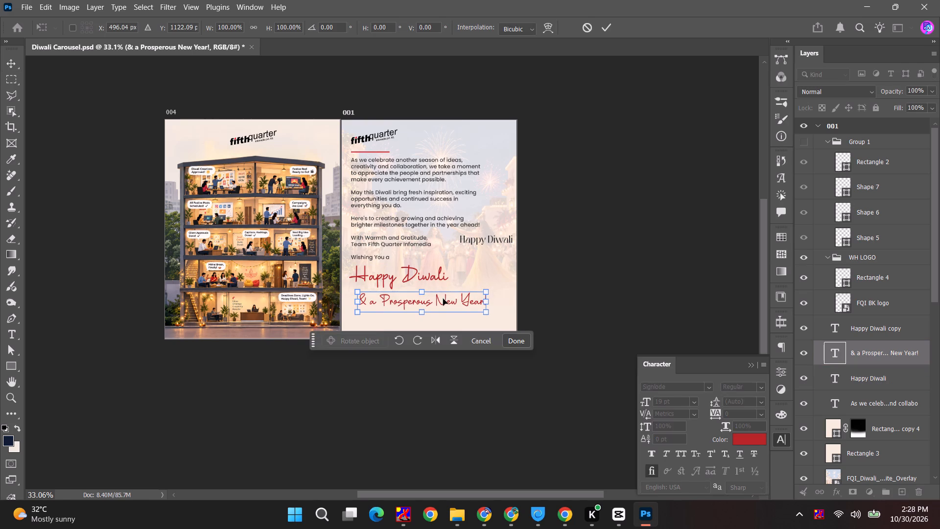
left_click(443, 299)
left_click(426, 276)
key("Escape")
left_click(594, 276)
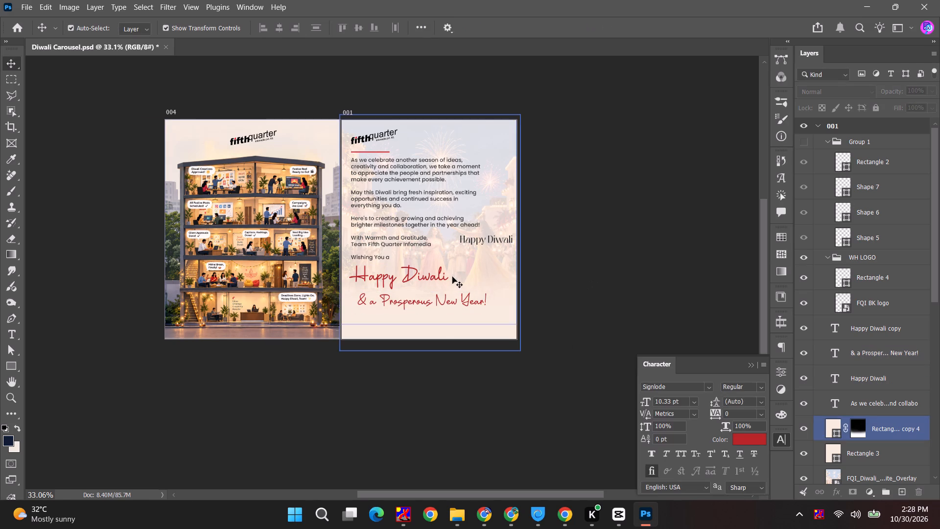
Set the handwritten "Happy Diwali" text size to 19 pt.
left_click(432, 278)
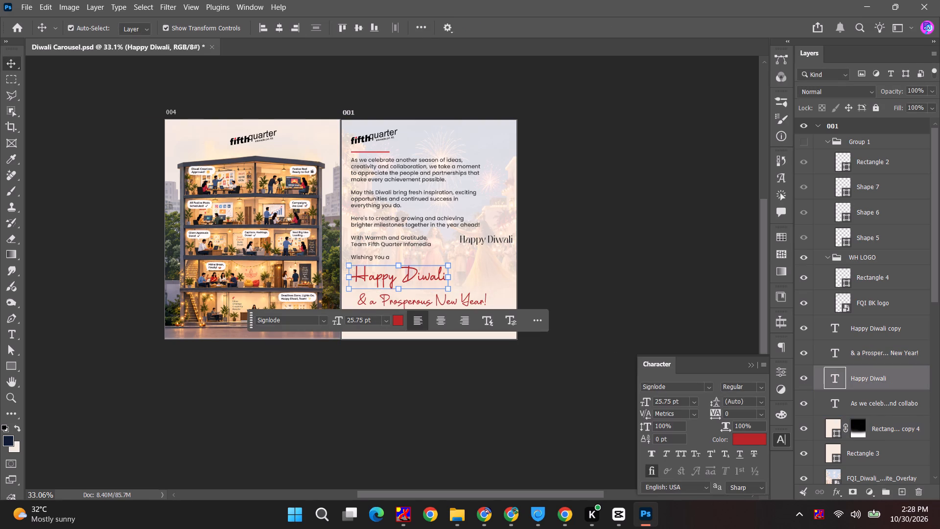
left_click(662, 402)
key("ctrl+a")
type("19")
key("Return")
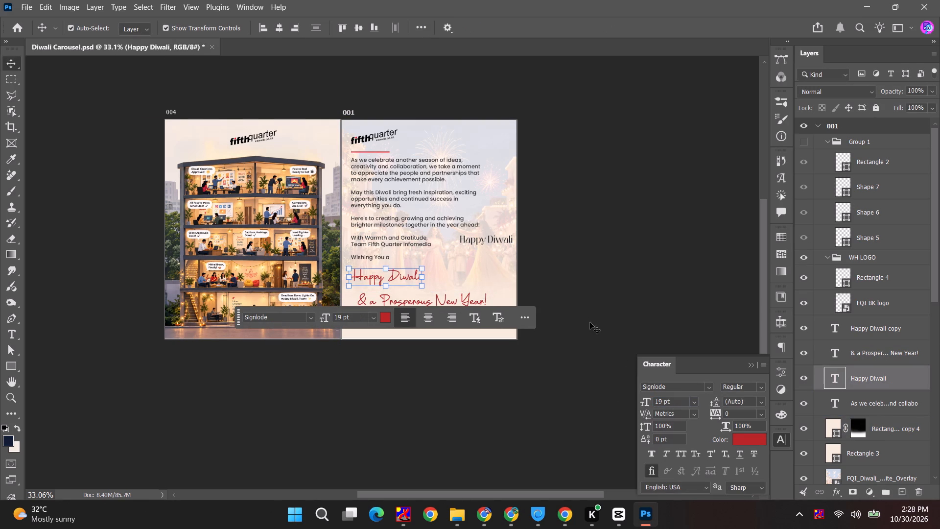
left_click(617, 272)
Align "& a Prosperous New Year!" with the left edge of the handwritten "Happy Diwali".
left_click_drag(407, 304, 399, 303)
left_click(616, 287)
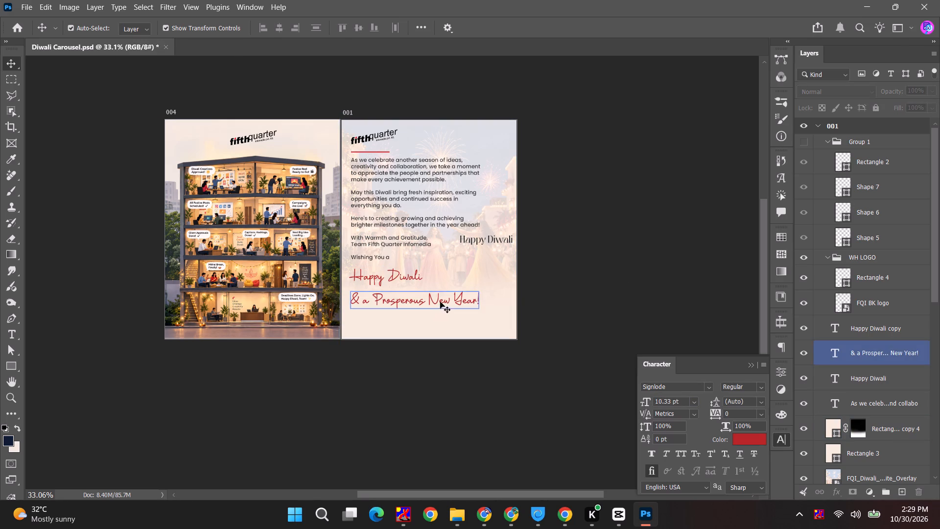
left_click(564, 290)
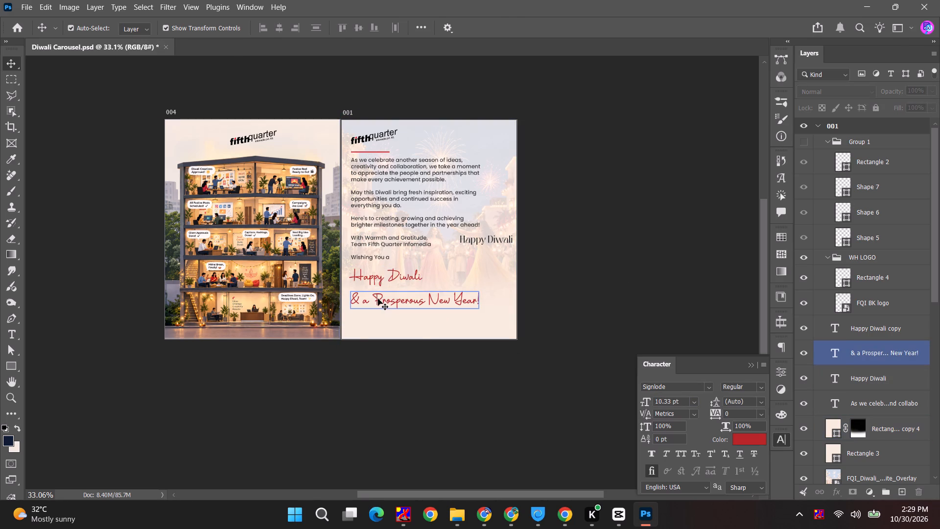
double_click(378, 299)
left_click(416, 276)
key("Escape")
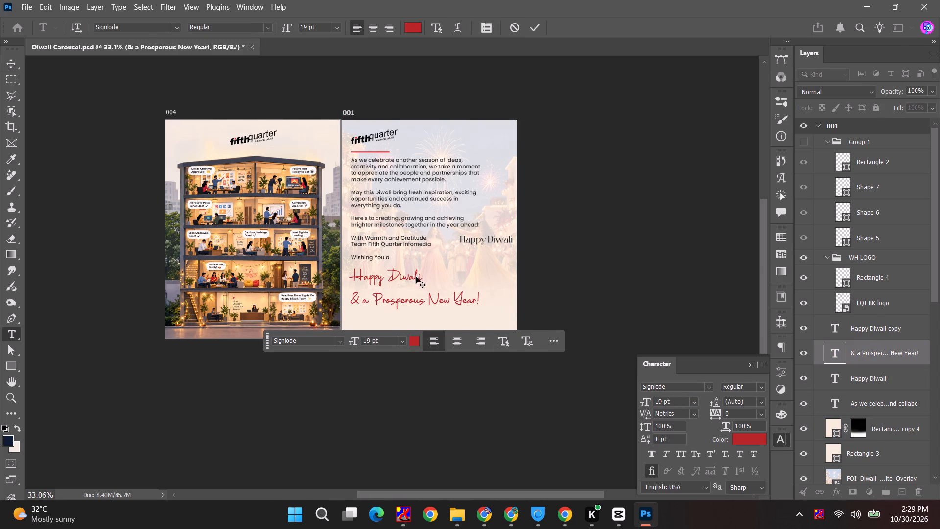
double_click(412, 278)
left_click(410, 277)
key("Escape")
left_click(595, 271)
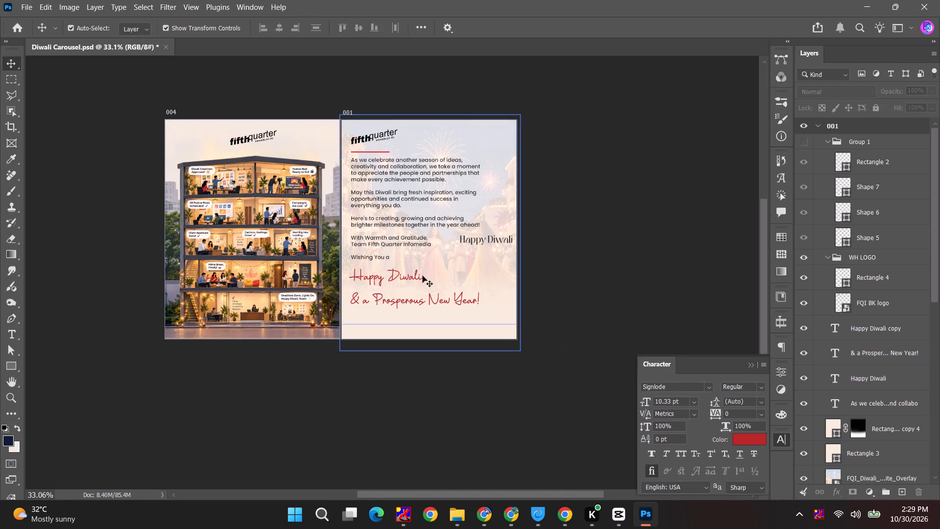
Add " &" to the end of the handwritten "Happy Diwali" line.
double_click(405, 275)
left_click(423, 275)
key("space")
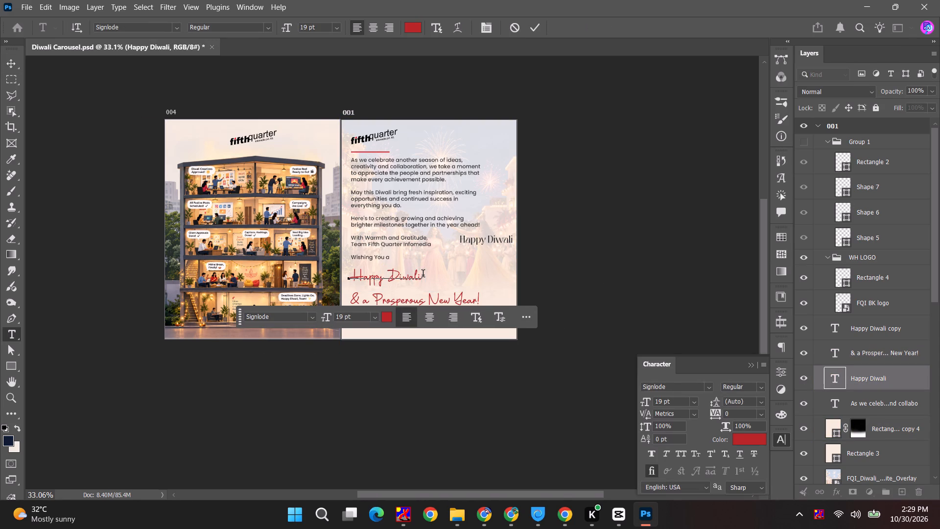
key("shift+ampersand")
key("Escape")
Remove the leading "&" from the second greeting line so it reads "a Prosperous New Year!".
double_click(422, 305)
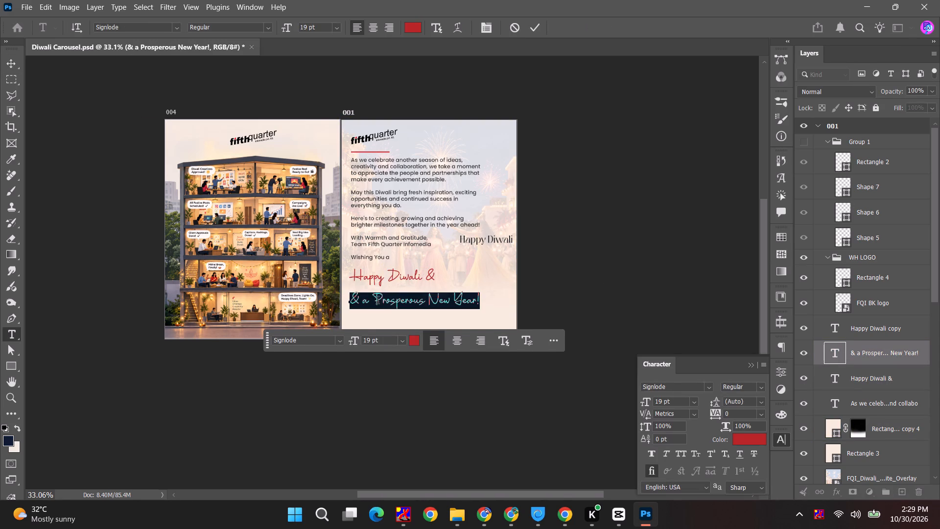
left_click_drag(362, 302, 321, 301)
key("BackSpace")
left_click_drag(939, 19, 939, 7)
key("Escape")
left_click(675, 182)
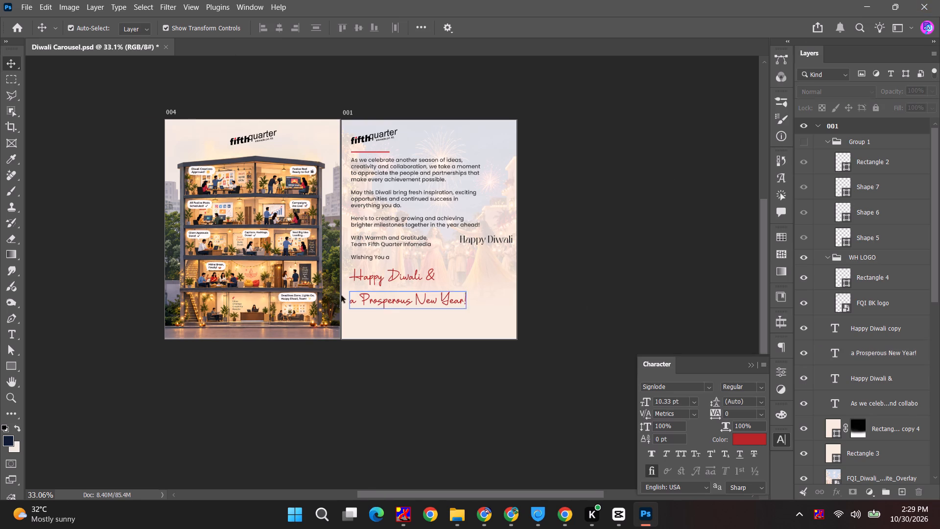
Move "a Prosperous New Year!" closer beneath "Happy Diwali &", aligned with the body text's left edge.
scroll(341, 296, "up", 5, "alt")
left_click_drag(400, 301, 407, 299)
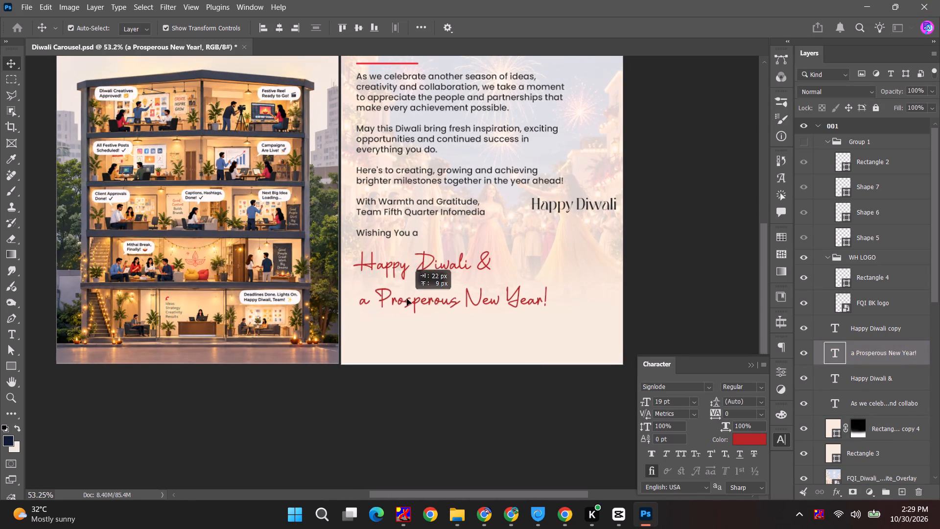
left_click_drag(407, 299, 404, 294)
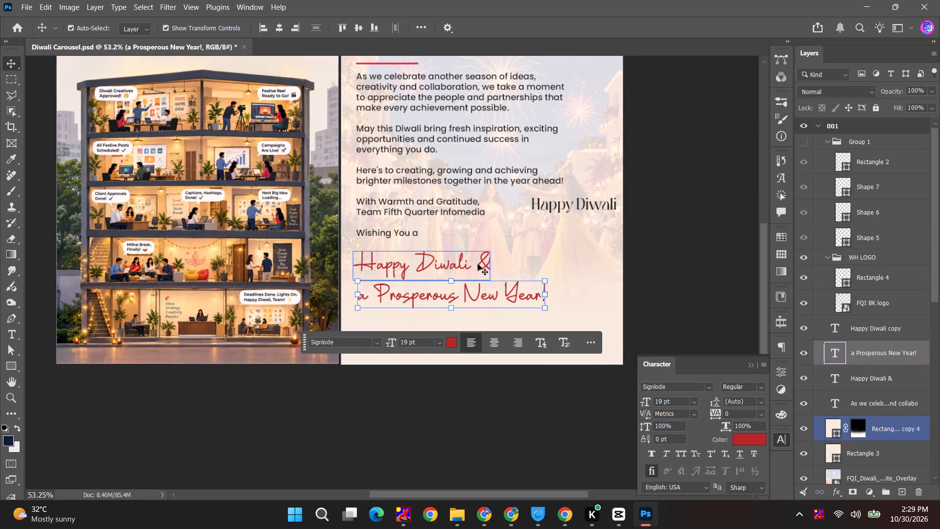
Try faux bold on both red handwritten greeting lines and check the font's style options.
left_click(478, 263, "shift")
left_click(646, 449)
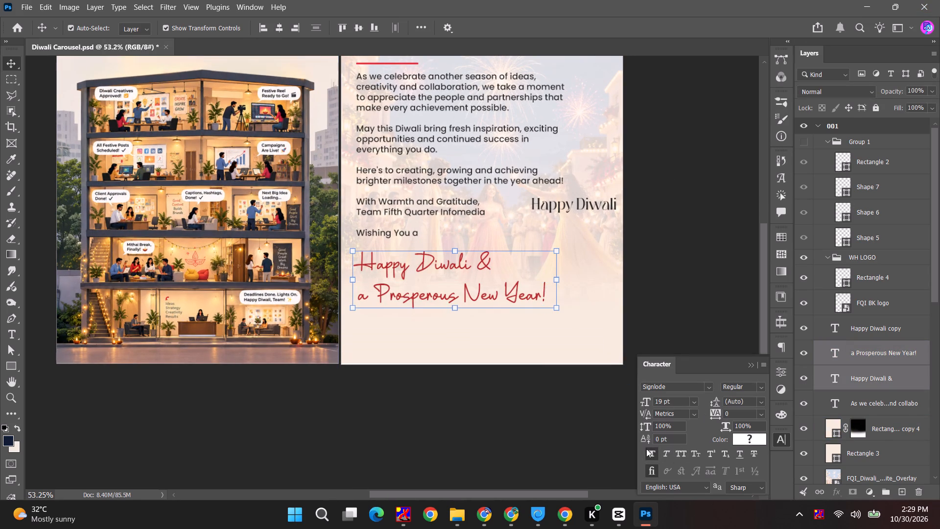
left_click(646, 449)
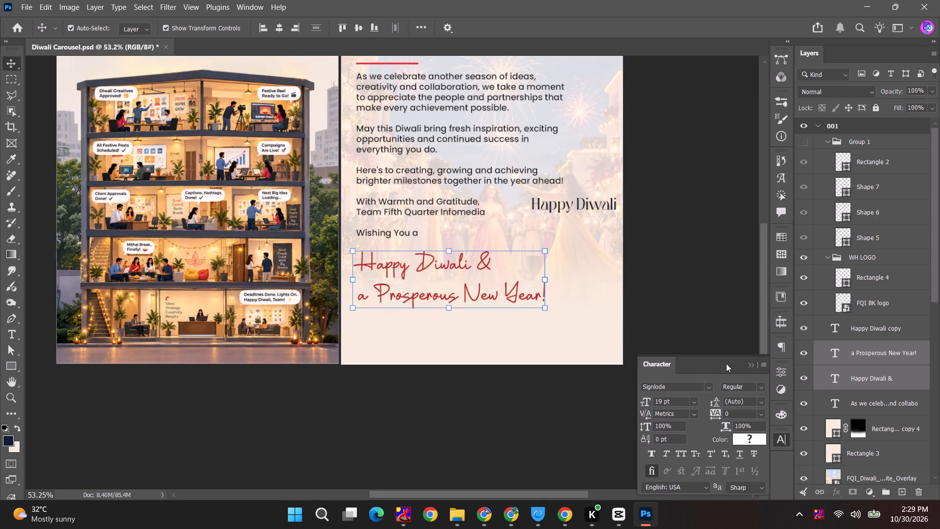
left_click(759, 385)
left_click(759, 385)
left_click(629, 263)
Delete the spare black serif "Happy Diwali" text from artboard 001.
scroll(635, 280, "down", 6, "alt")
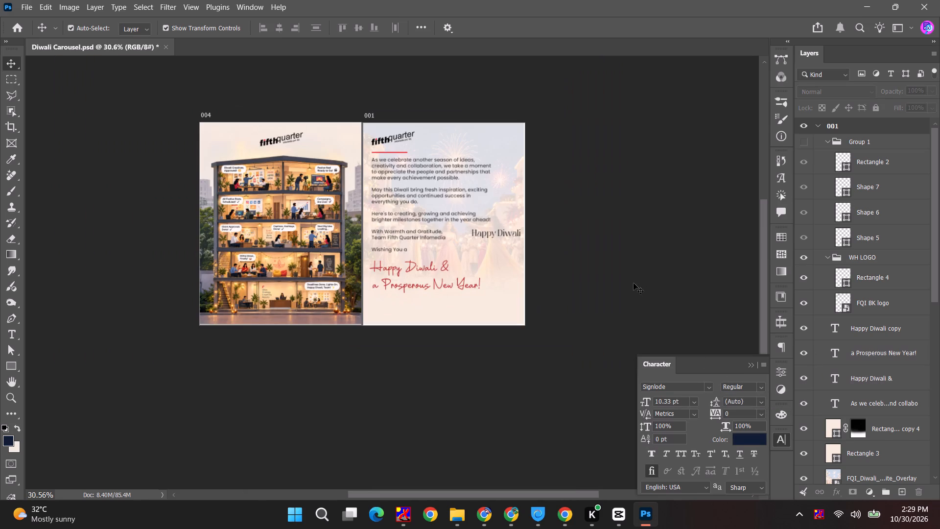
key("space")
left_click_drag(633, 266, 628, 282)
left_click(482, 273)
scroll(580, 313, "right", 11)
key("BackSpace")
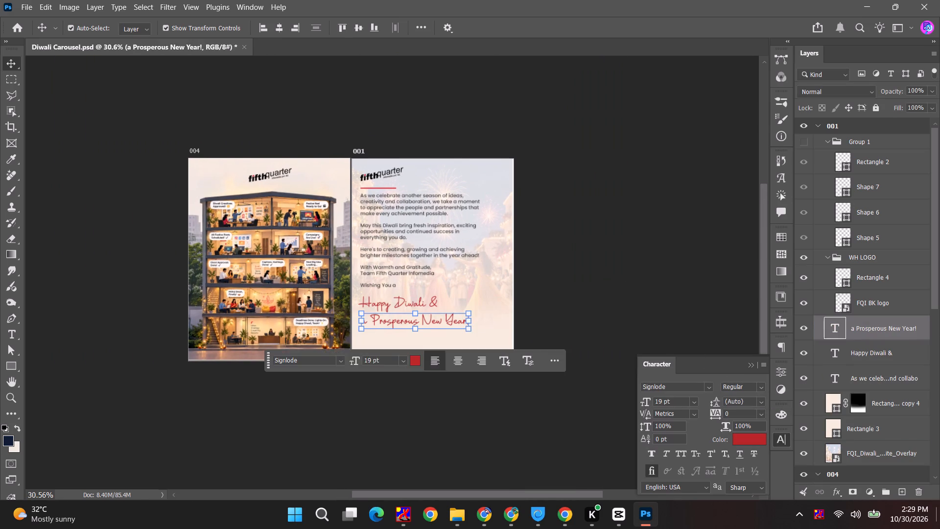
Move both red handwritten greeting lines slightly down together on artboard 001.
left_click(521, 471)
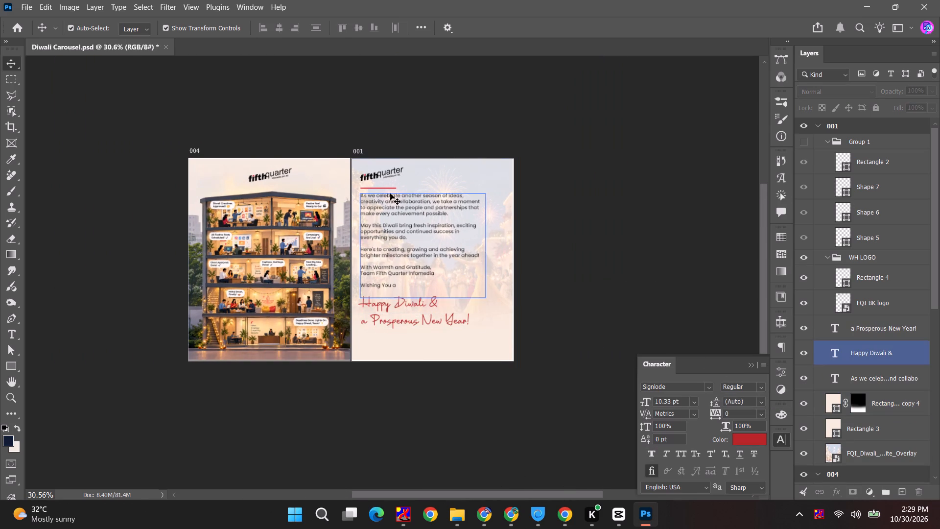
left_click(388, 311)
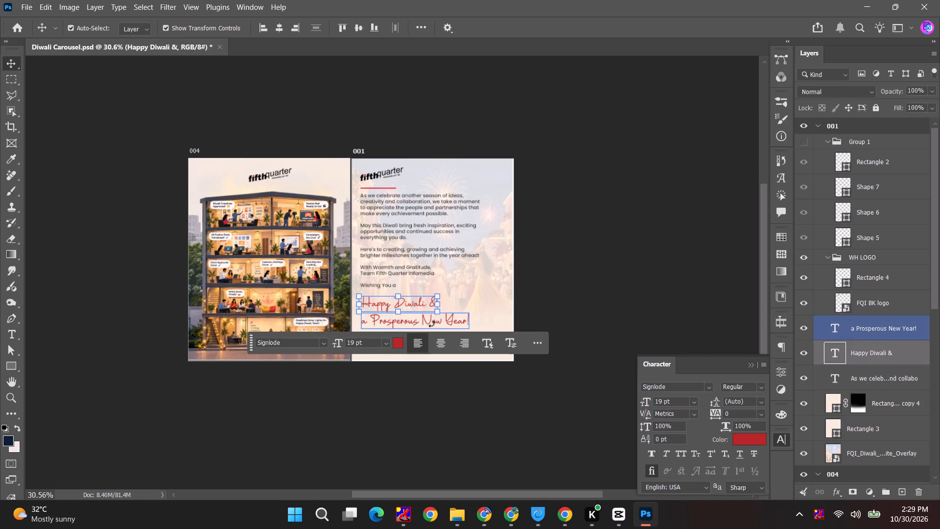
left_click(448, 326, "shift")
key("Escape")
scroll(446, 326, "up", 10)
left_click(467, 356, "shift")
left_click_drag(444, 357, 444, 372)
Lower the body text block and the red line beneath the logo slightly on artboard 001.
left_click_drag(370, 203, 372, 216)
left_click(647, 146)
left_click_drag(296, 76, 298, 85)
left_click(638, 207)
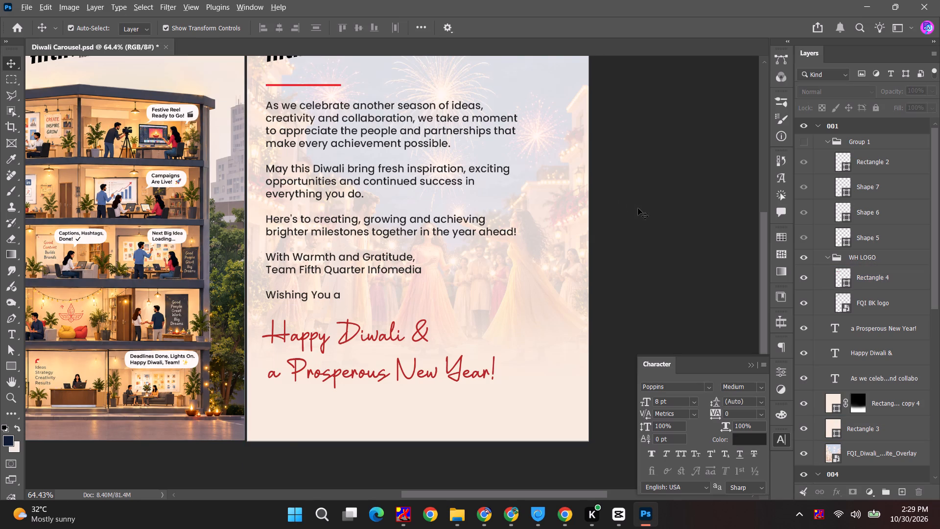
Widen the body text box on artboard 001 slightly toward the artboard's right edge.
scroll(638, 209, "down", 6, "alt")
key("space")
left_click(604, 244)
double_click(432, 243)
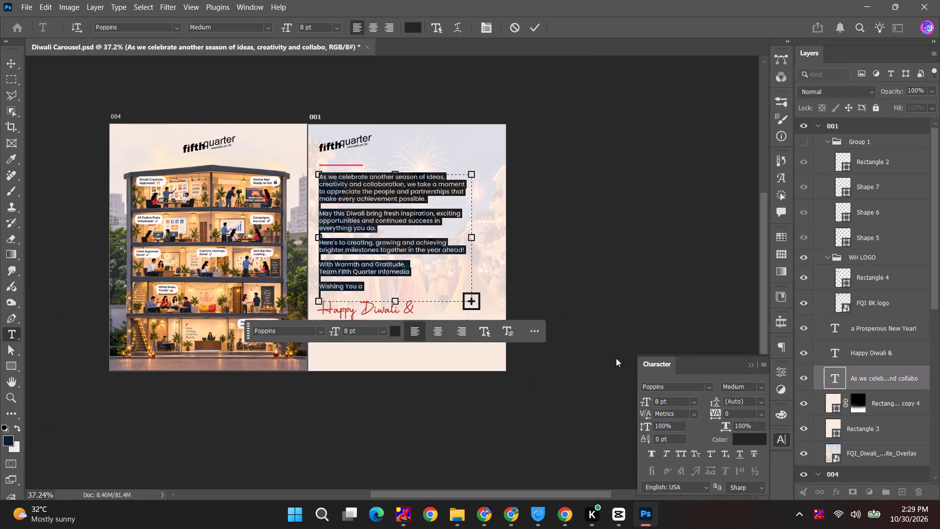
left_click_drag(474, 240, 484, 239)
left_click_drag(478, 236, 481, 236)
left_click_drag(481, 236, 487, 237)
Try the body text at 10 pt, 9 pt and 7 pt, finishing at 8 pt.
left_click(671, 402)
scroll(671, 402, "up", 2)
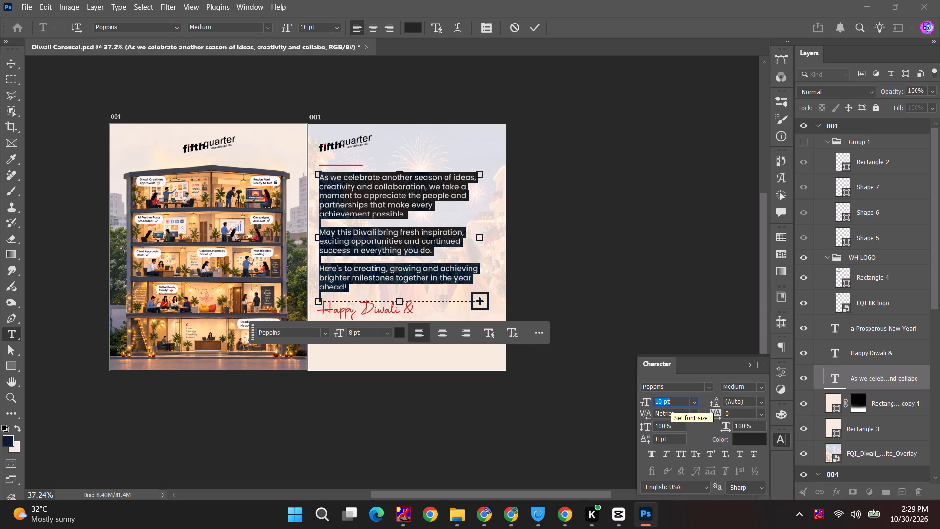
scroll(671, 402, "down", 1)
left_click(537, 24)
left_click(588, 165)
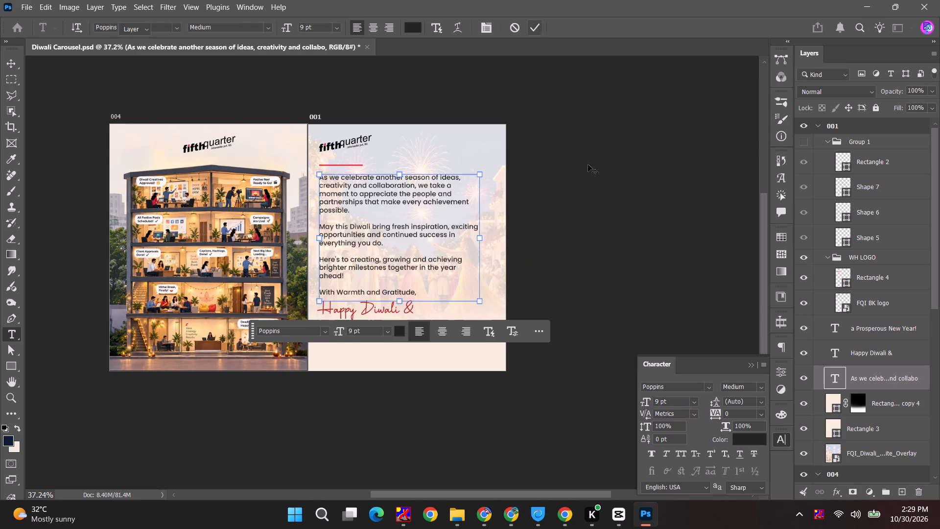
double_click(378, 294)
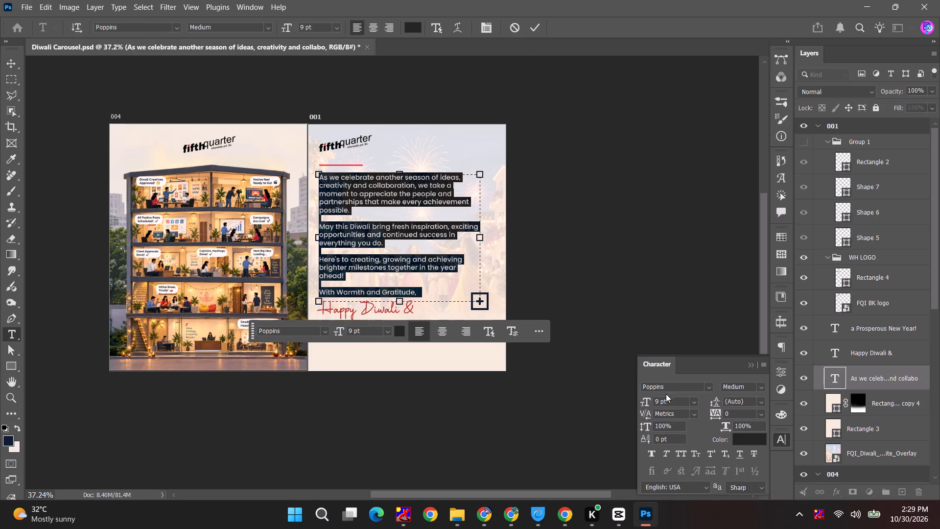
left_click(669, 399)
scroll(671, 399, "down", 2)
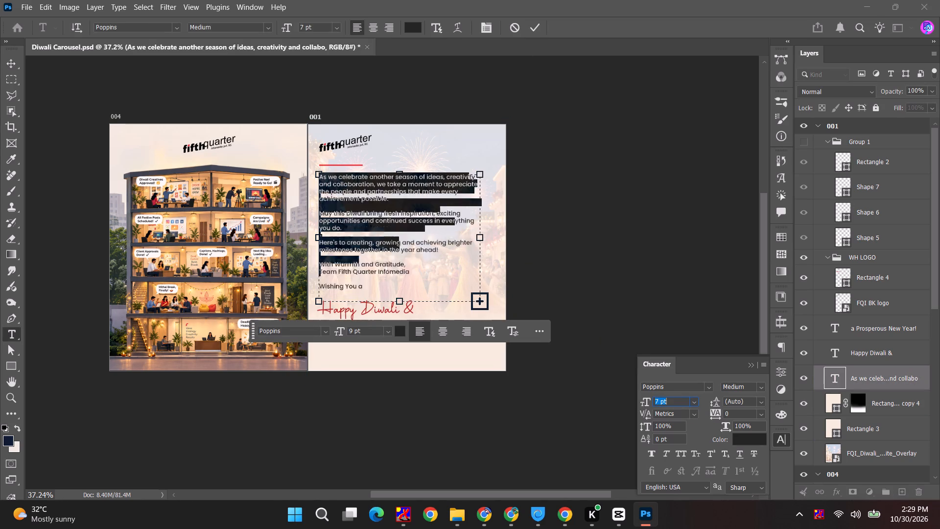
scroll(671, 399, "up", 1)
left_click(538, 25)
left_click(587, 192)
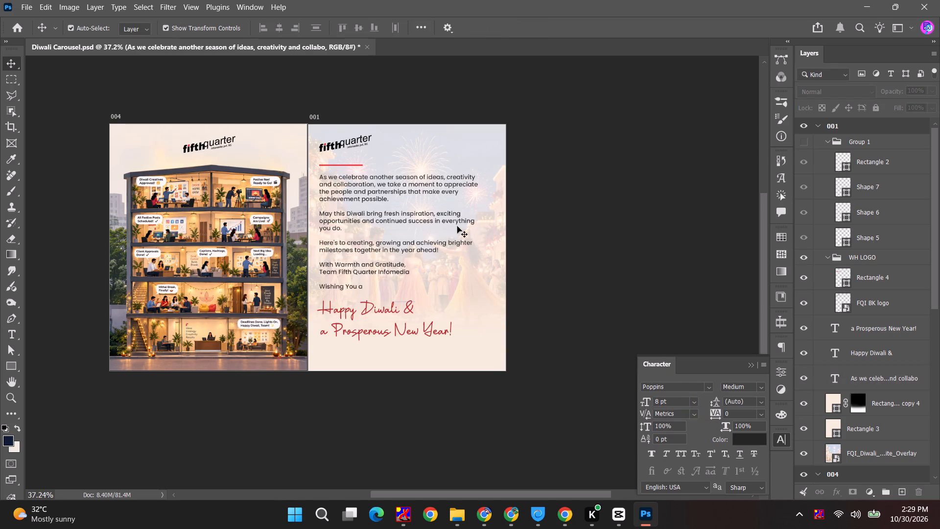
Cut the closing line "Wishing You a" out of the body text block.
triple_click(338, 289)
left_click_drag(364, 290, 259, 291)
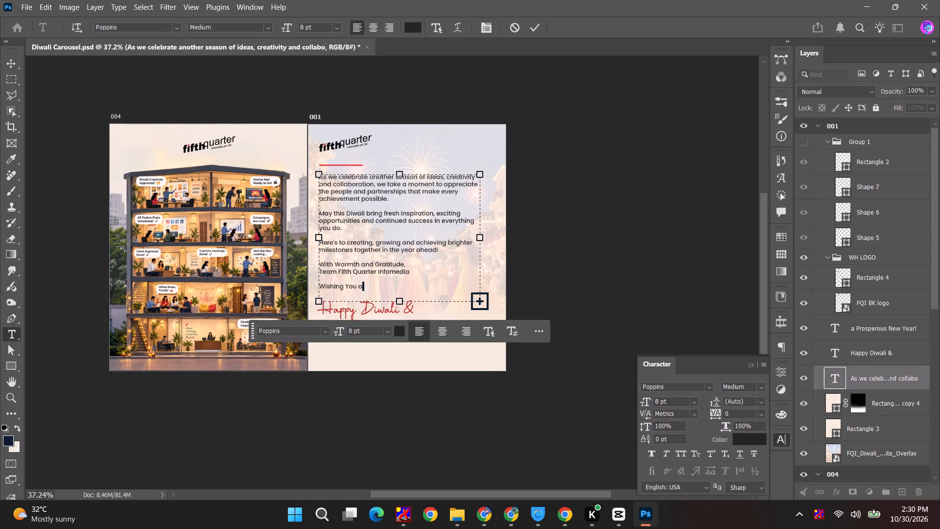
left_click_drag(259, 291, 274, 283)
key("ctrl+x")
key("Escape")
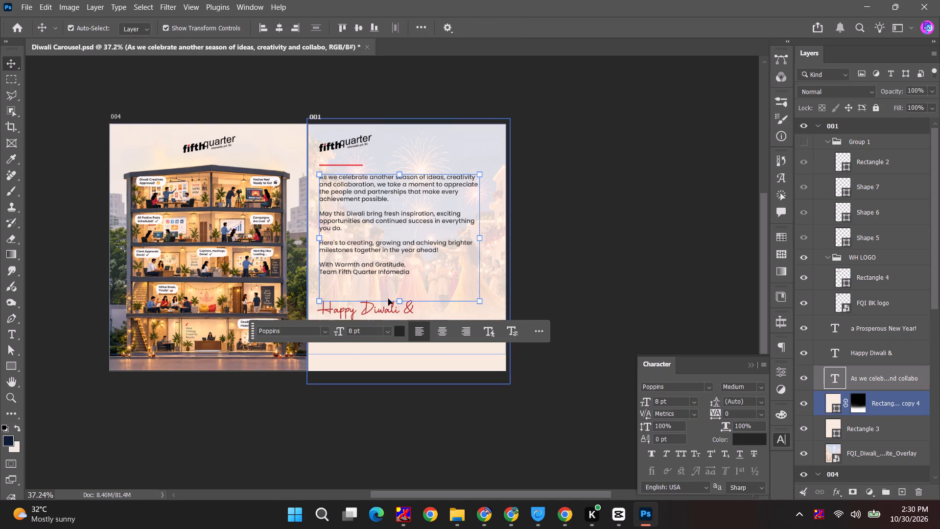
Shorten the body text box so its bottom edge sits just under "Team Fifth Quarter Infomedia".
double_click(394, 244)
left_click(400, 305)
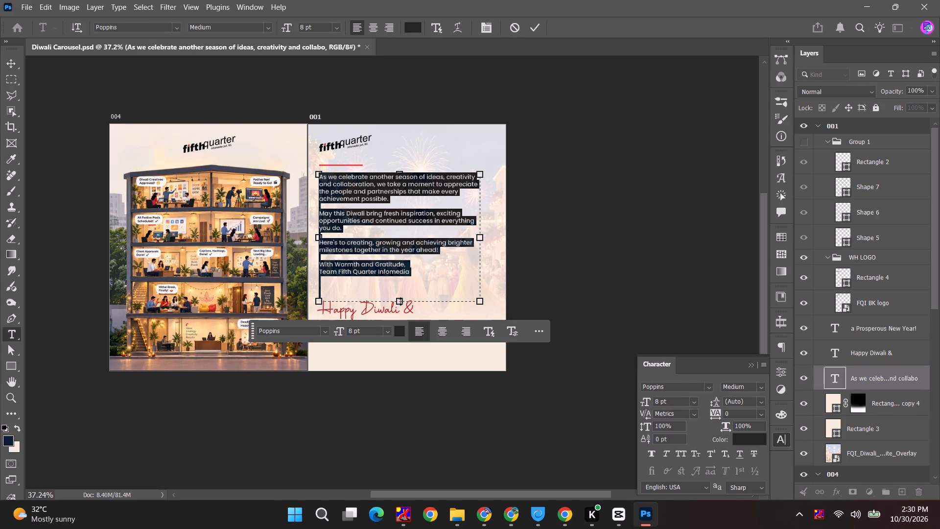
left_click_drag(400, 301, 404, 277)
left_click(537, 25)
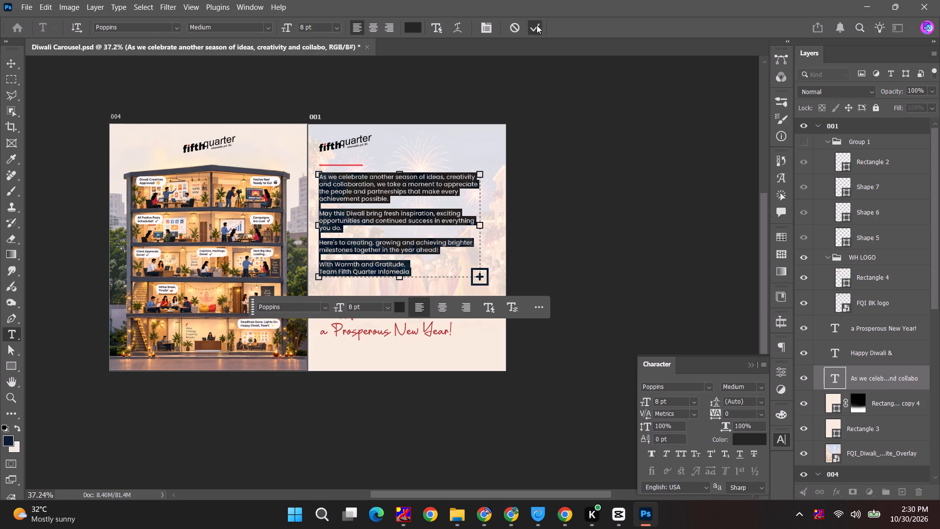
left_click(600, 214)
Duplicate the body text block, replace the copy's content with "Wishing You a", and place it just above "Happy Diwali &".
left_click_drag(351, 198, 349, 308, "alt")
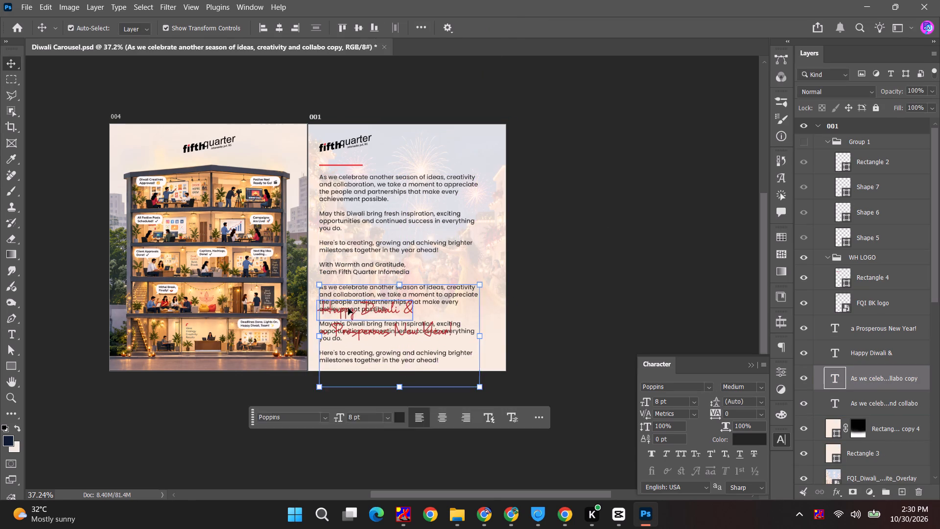
double_click(348, 308)
double_click(426, 294)
key("Escape")
double_click(440, 289)
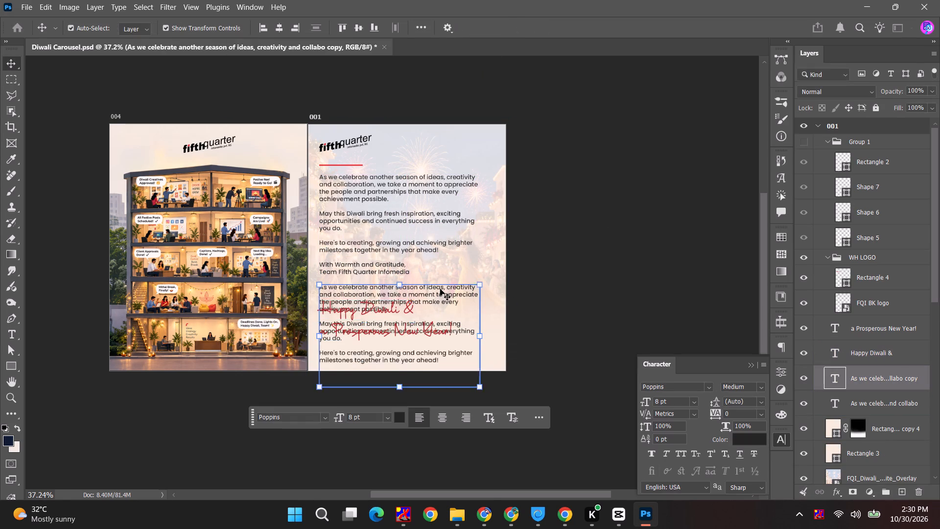
key("ctrl+v")
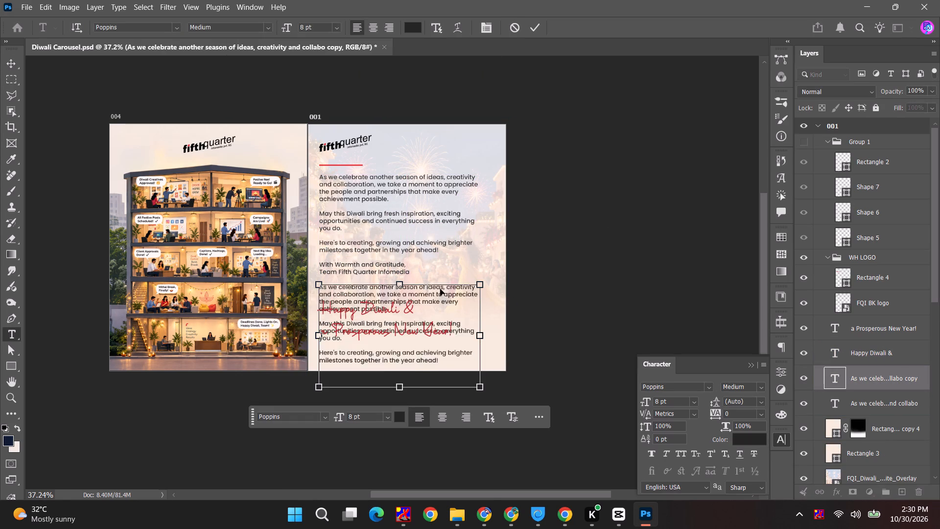
key("Escape")
left_click(350, 295)
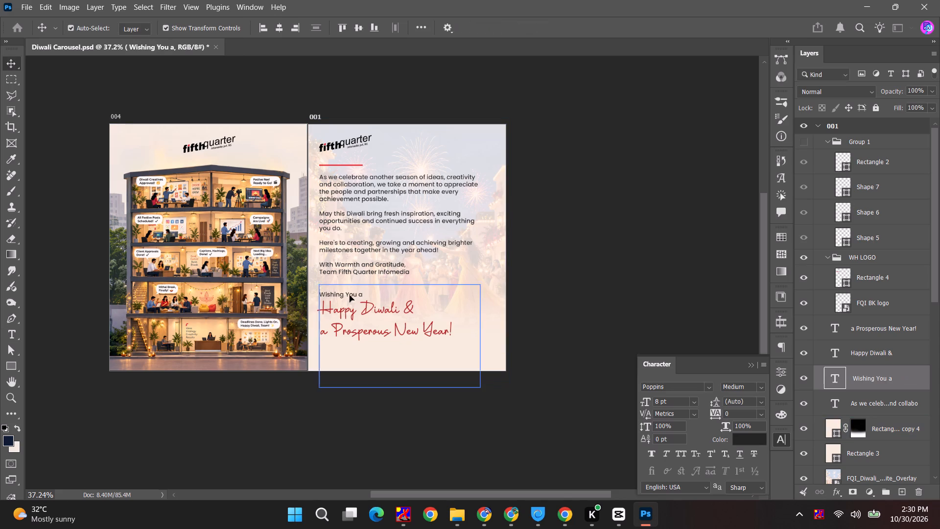
left_click(644, 276)
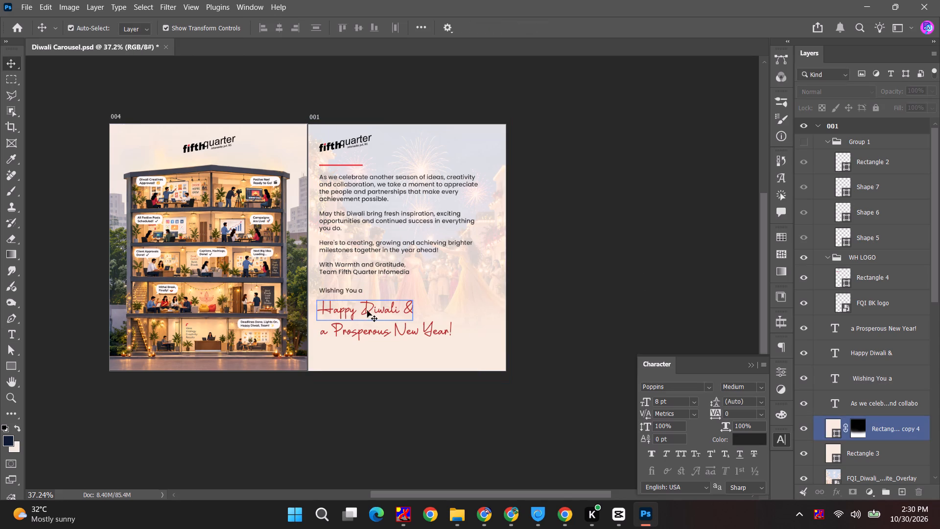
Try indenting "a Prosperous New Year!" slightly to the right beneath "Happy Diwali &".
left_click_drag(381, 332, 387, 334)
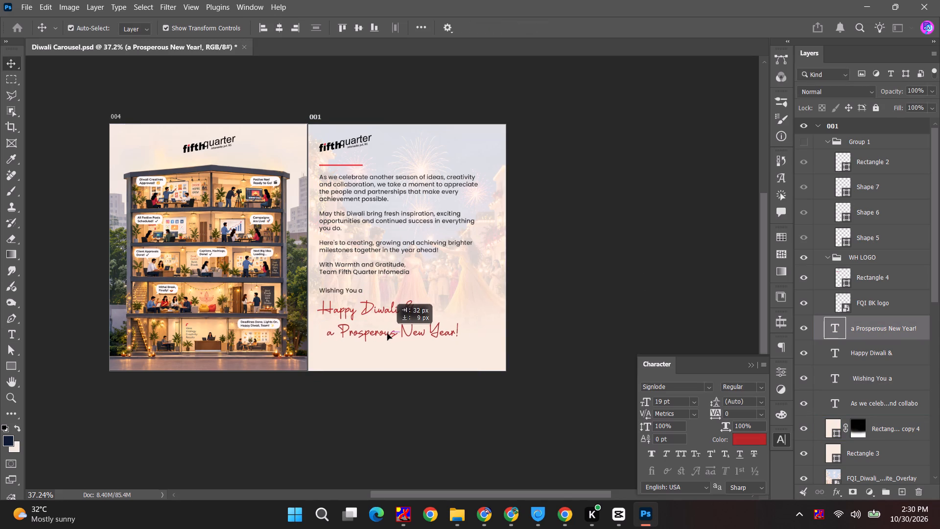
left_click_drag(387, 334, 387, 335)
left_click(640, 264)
Align "Happy Diwali &" and "a Prosperous New Year!" with the body text's left edge, keeping the second line close beneath the first.
scroll(342, 322, "up", 8, "alt")
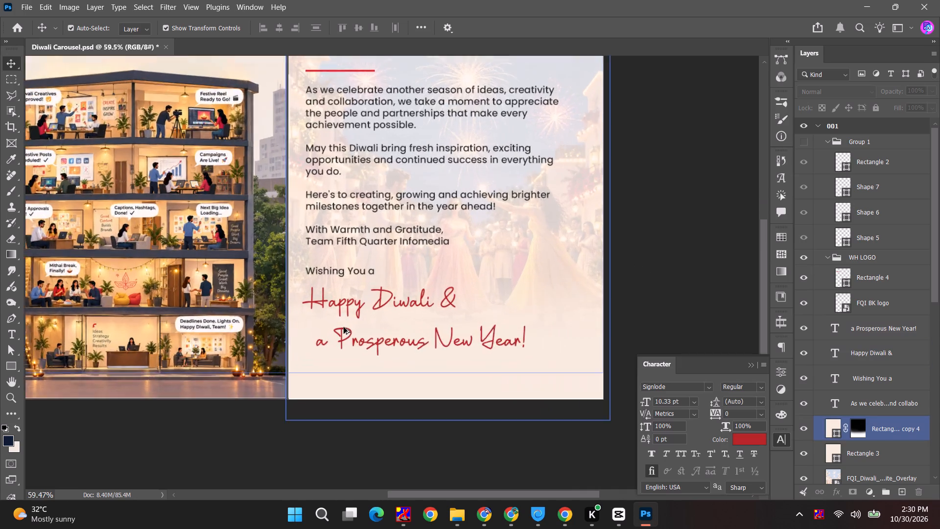
scroll(344, 327, "up", 1, "alt")
left_click_drag(349, 344, 338, 343)
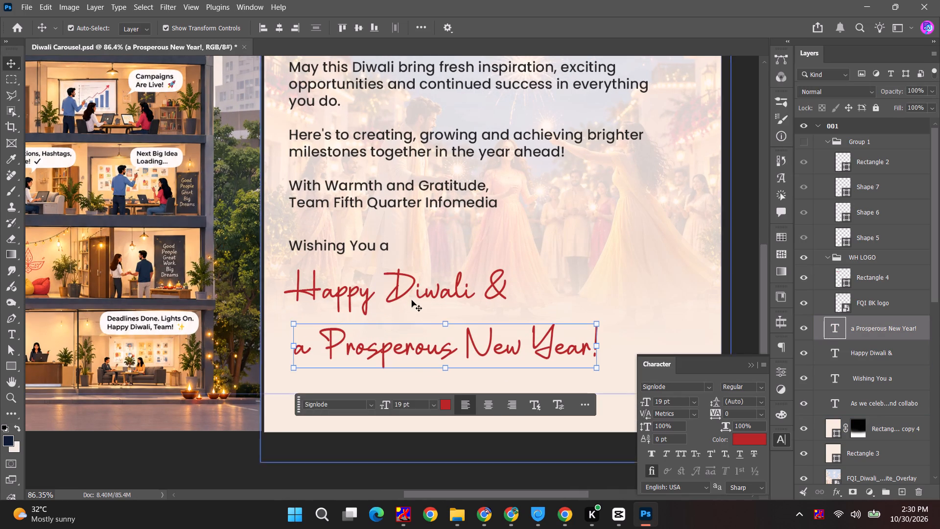
left_click(418, 294)
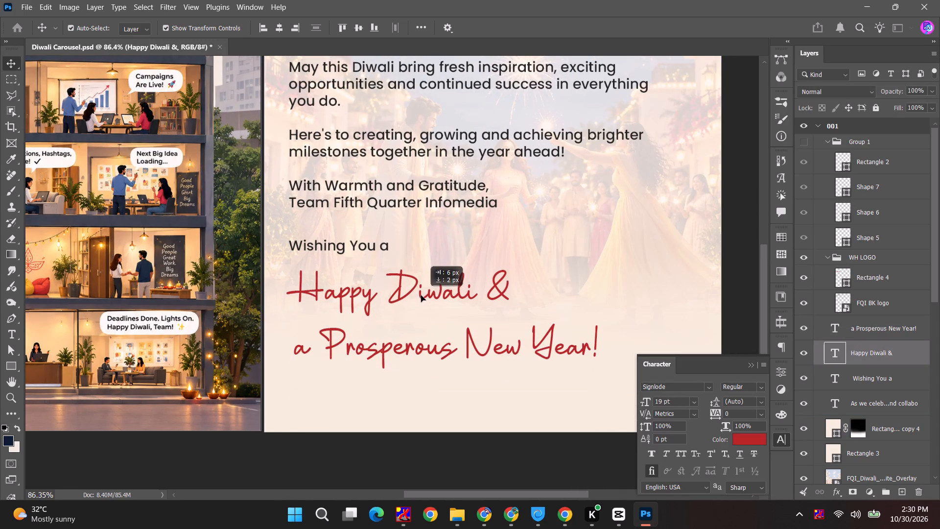
left_click_drag(571, 349, 564, 349)
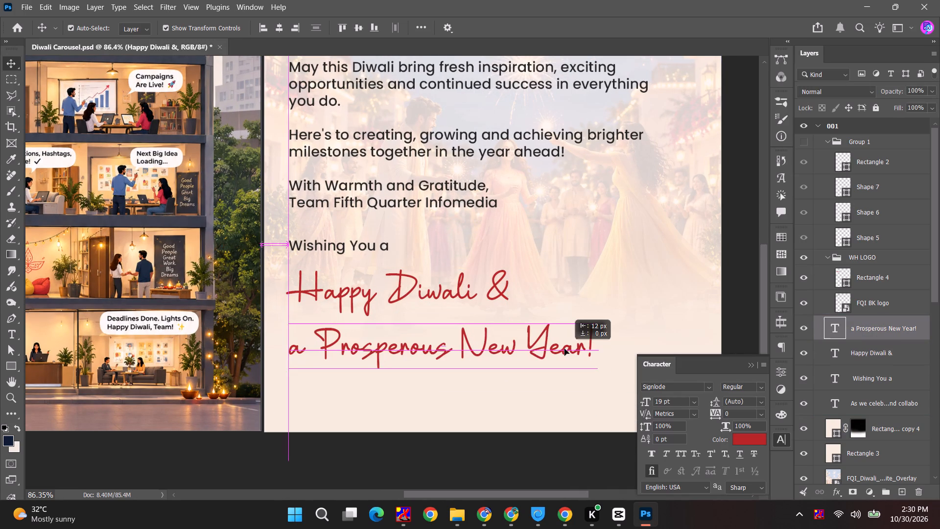
left_click_drag(564, 349, 565, 344)
scroll(565, 272, "down", 4, "alt")
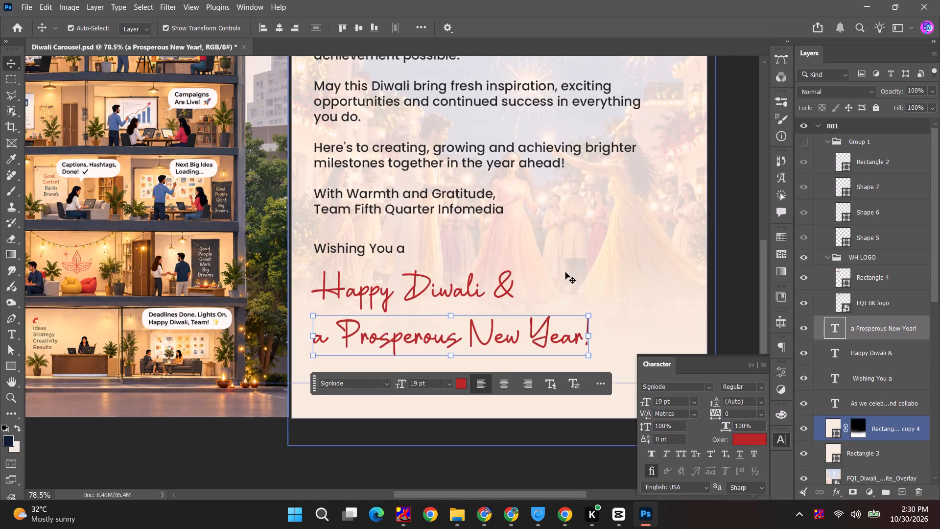
scroll(565, 272, "down", 1, "alt")
left_click(721, 251)
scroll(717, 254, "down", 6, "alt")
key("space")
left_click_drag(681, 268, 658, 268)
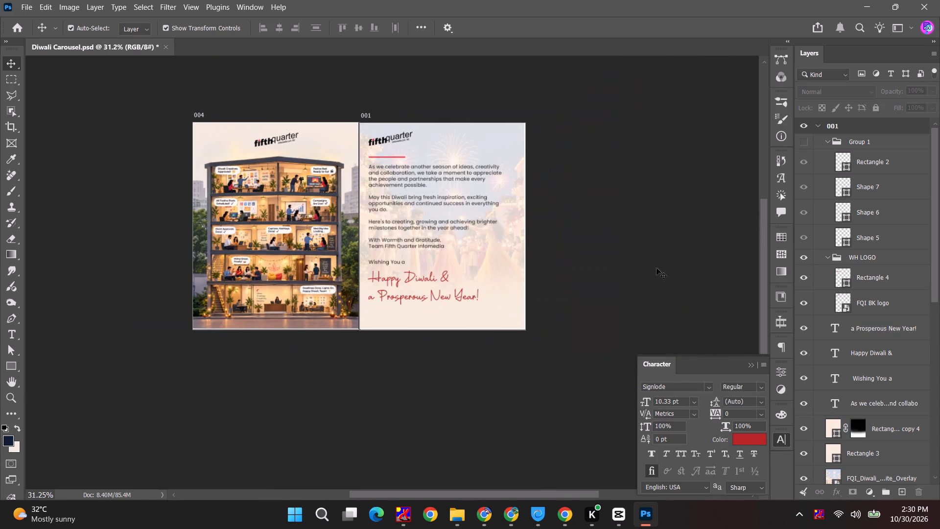
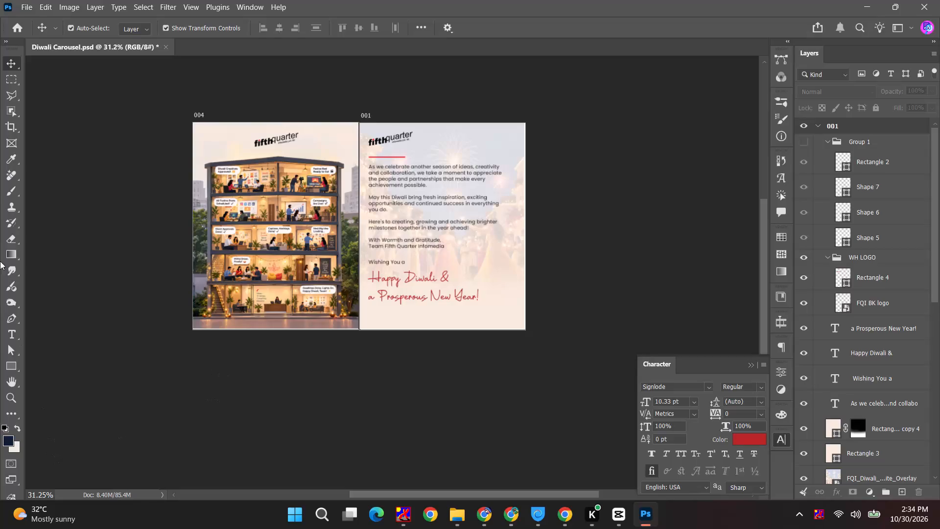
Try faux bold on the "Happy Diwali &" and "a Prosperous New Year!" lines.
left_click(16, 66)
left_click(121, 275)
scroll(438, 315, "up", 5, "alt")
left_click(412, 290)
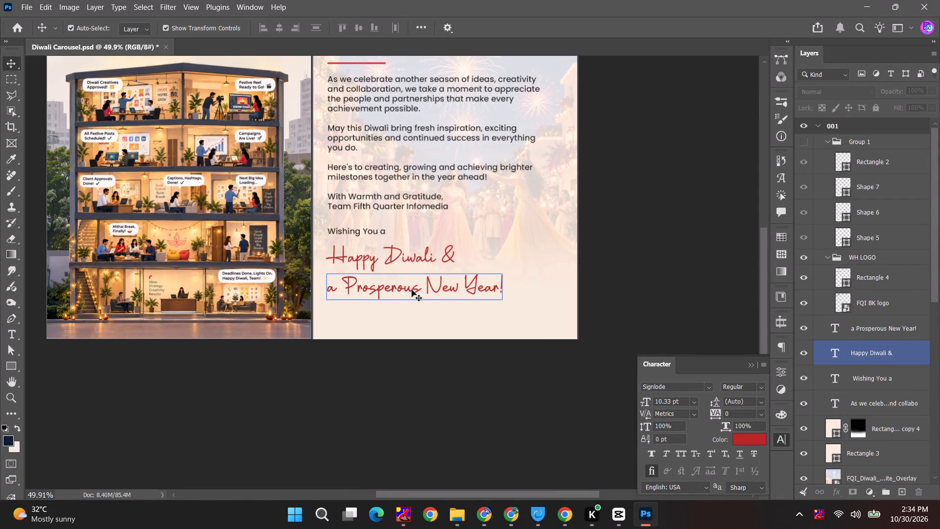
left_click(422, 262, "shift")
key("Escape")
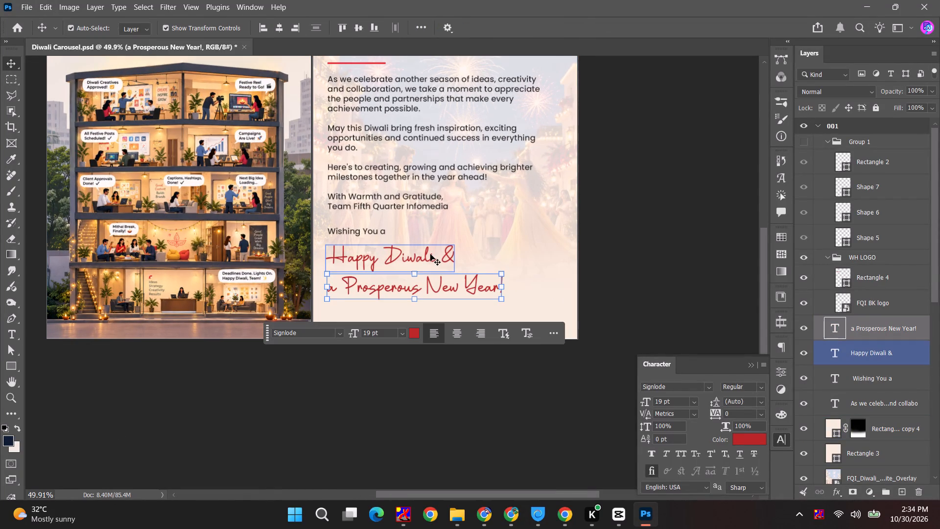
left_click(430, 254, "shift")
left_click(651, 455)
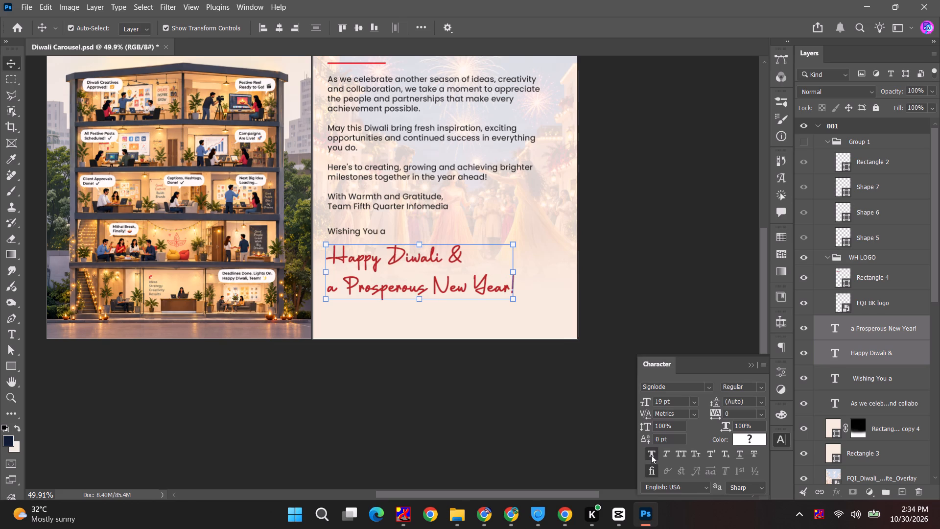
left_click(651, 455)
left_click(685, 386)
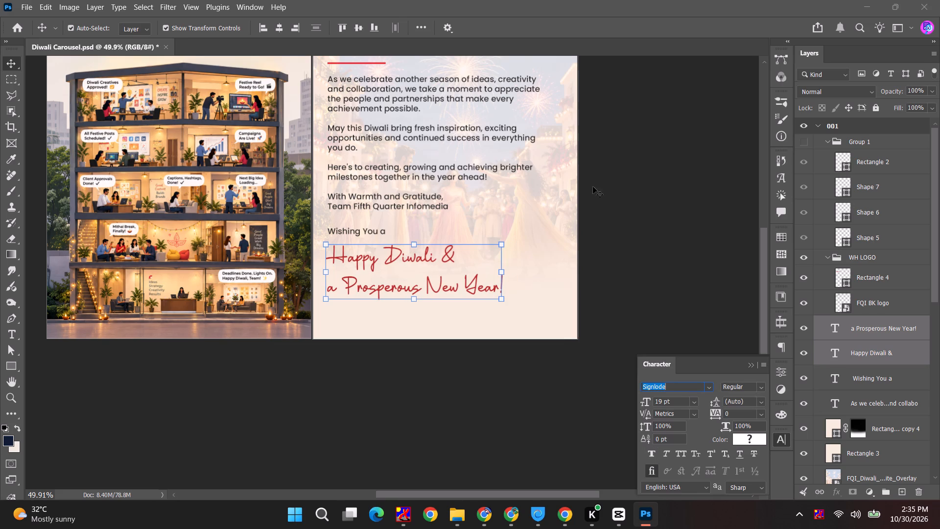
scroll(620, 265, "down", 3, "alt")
Tighten the spacing around "Happy Diwali &" by nudging "Wishing You a" slightly down and "a Prosperous New Year!" slightly up.
left_click(622, 232)
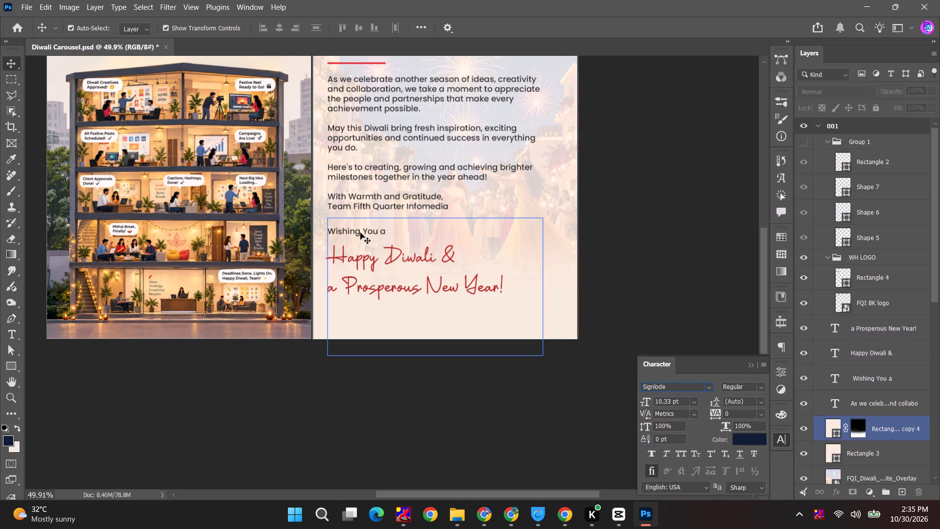
left_click(360, 233)
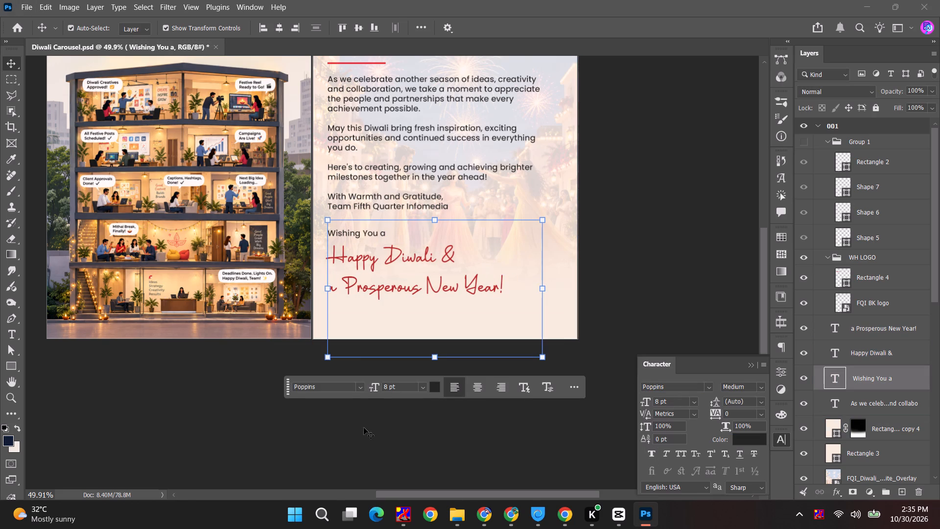
left_click_drag(364, 429, 361, 437)
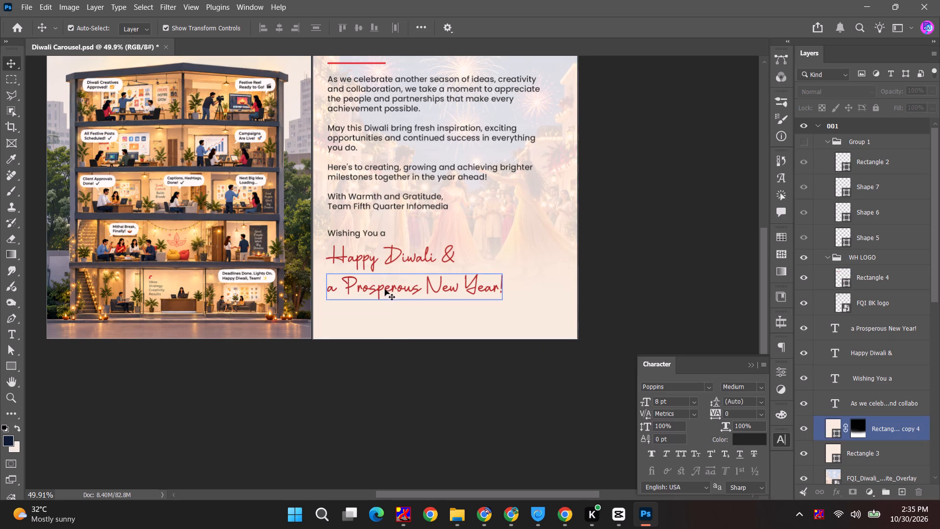
left_click(385, 288)
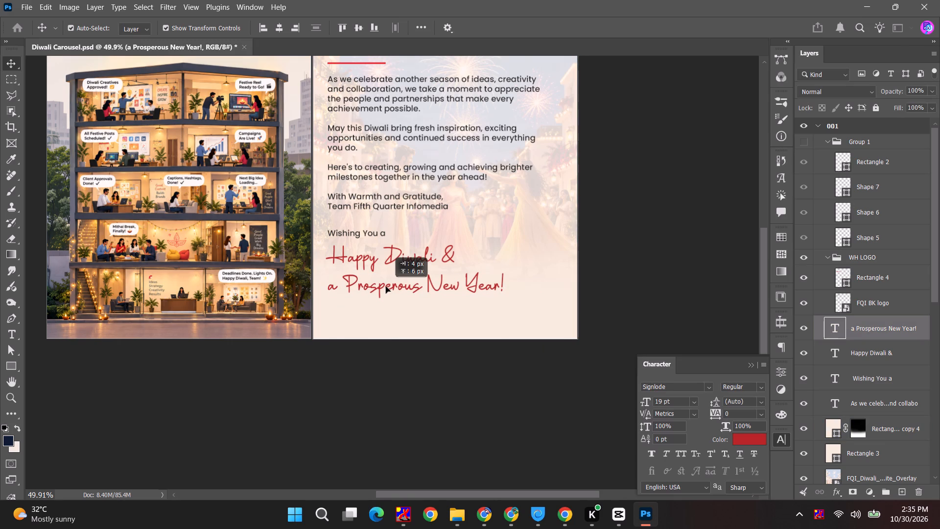
left_click(612, 257)
scroll(247, 384, "down", 4, "alt")
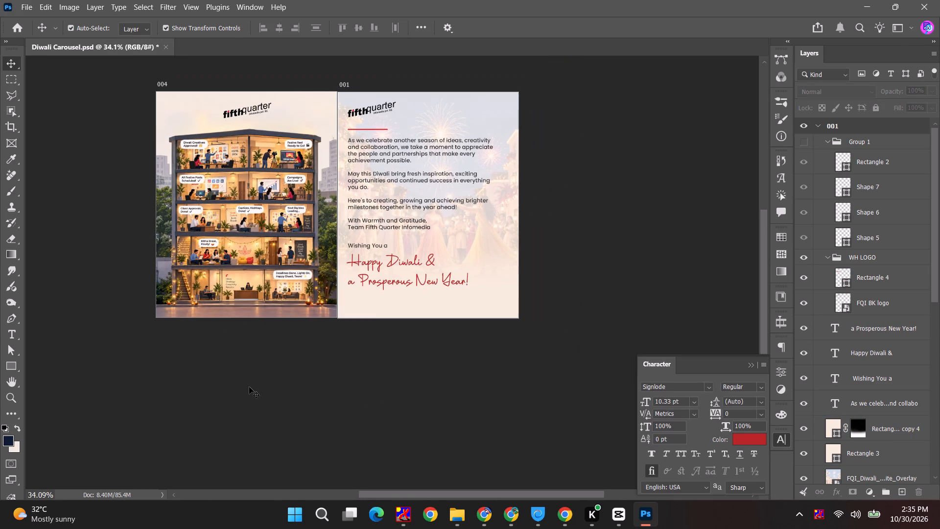
Recolour "Happy Diwali &" and "a Prosperous New Year!" to ed1c24, sampled from the red line above the body text.
left_click(388, 273)
scroll(396, 273, "up", 6, "alt")
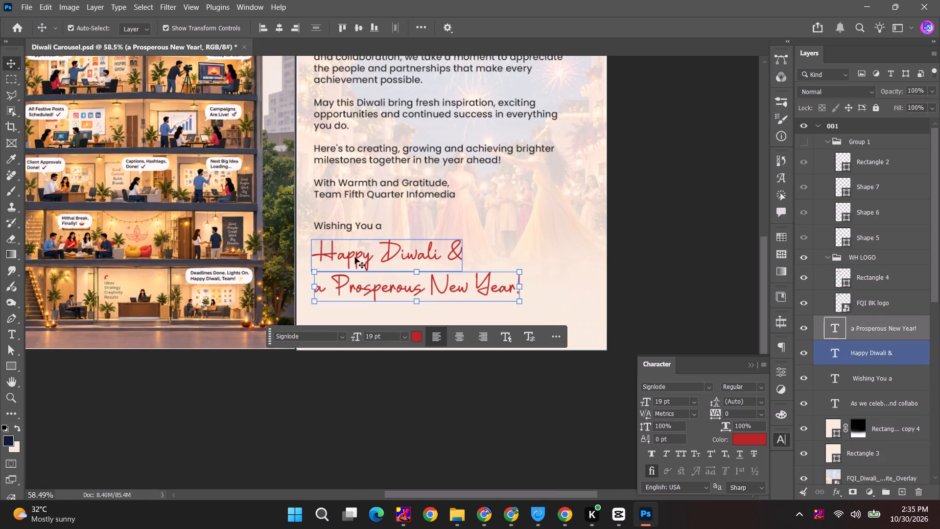
left_click(355, 257, "shift")
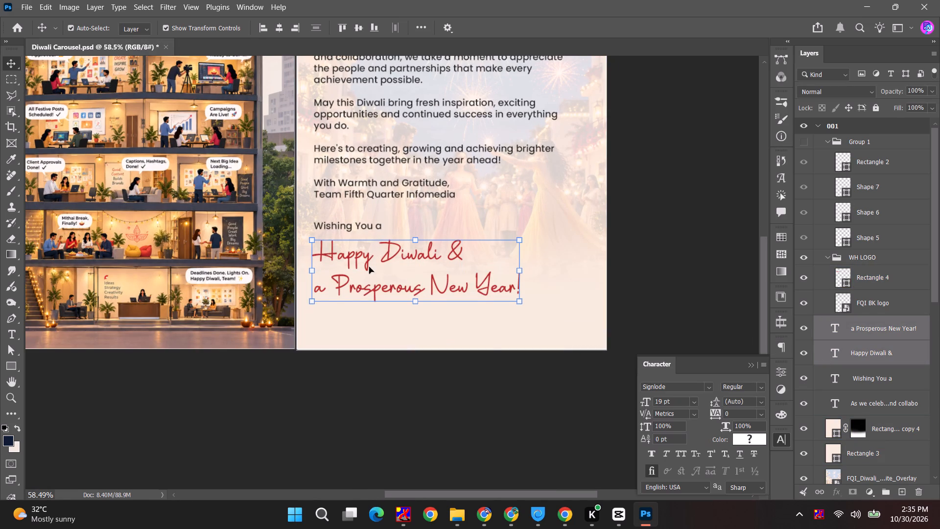
scroll(352, 252, "up", 16)
scroll(336, 181, "up", 20, "alt")
scroll(336, 181, "up", 1, "alt")
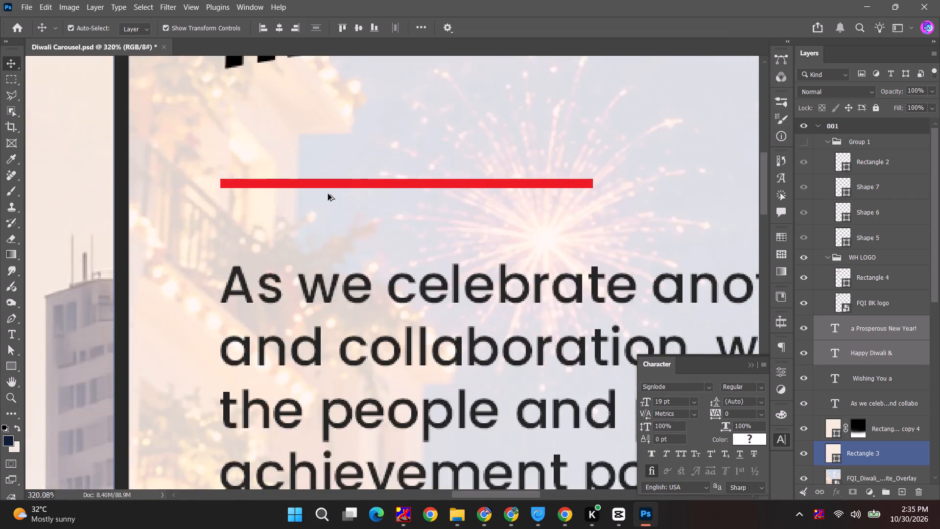
scroll(328, 194, "up", 4, "alt")
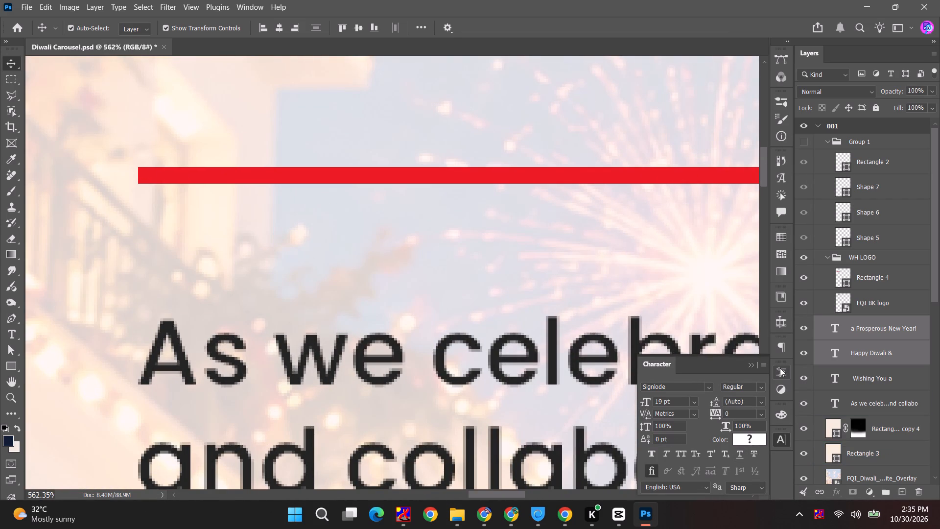
left_click(743, 439)
left_click(399, 174)
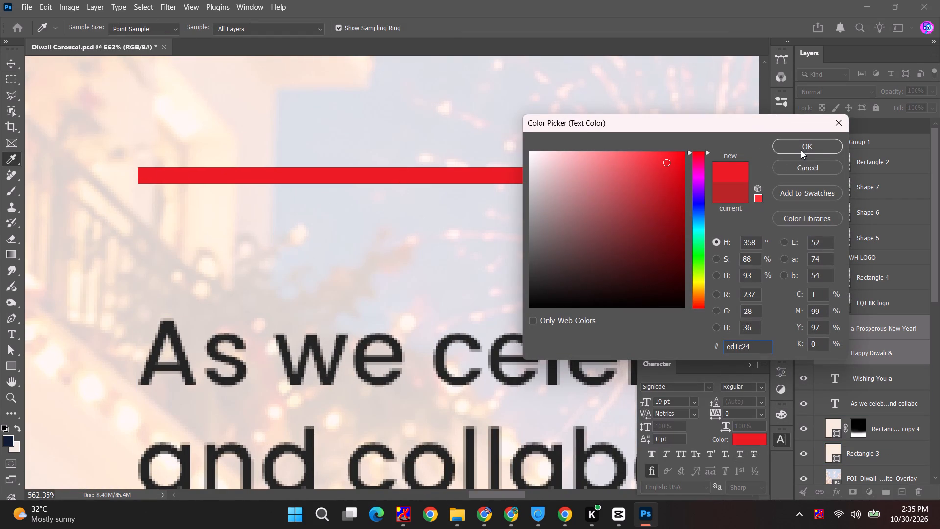
left_click(817, 147)
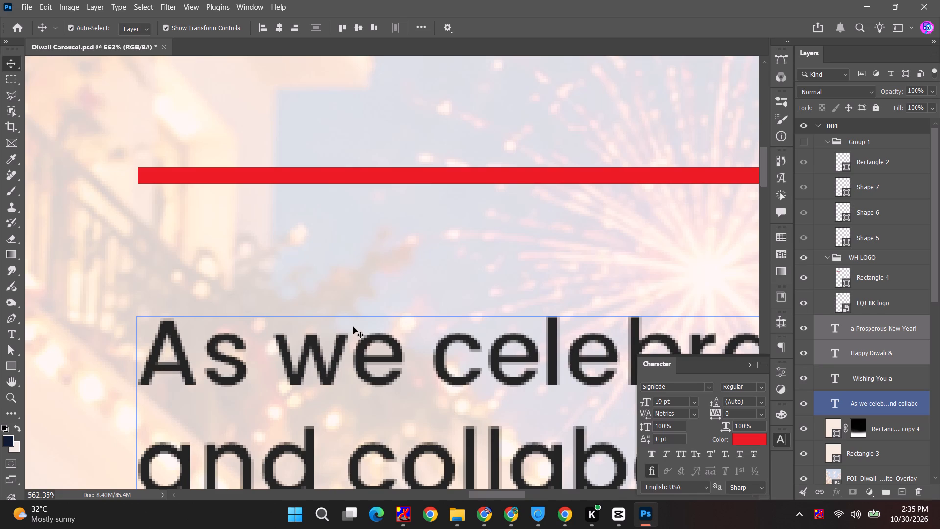
Examine the recoloured handwritten greeting together with the body text on artboard 001.
scroll(354, 340, "down", 18, "alt")
key("space")
key("space")
key("space")
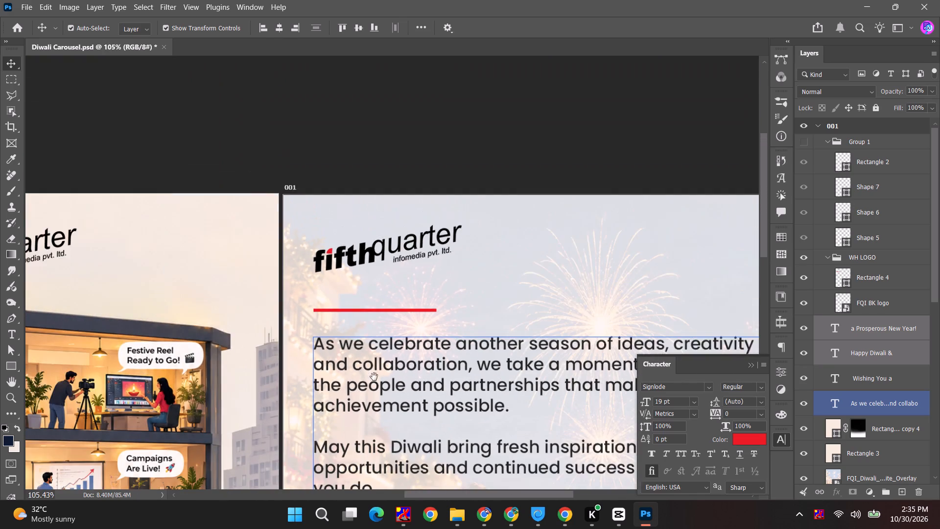
left_click_drag(374, 371, 372, 127)
scroll(378, 248, "down", 5)
key("space")
key("space")
key("space")
key("space")
left_click_drag(396, 313, 389, 221)
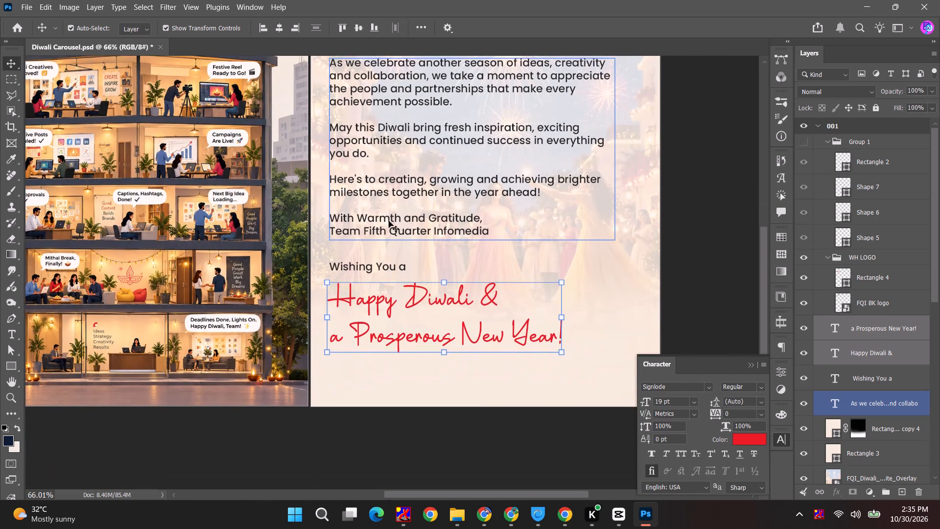
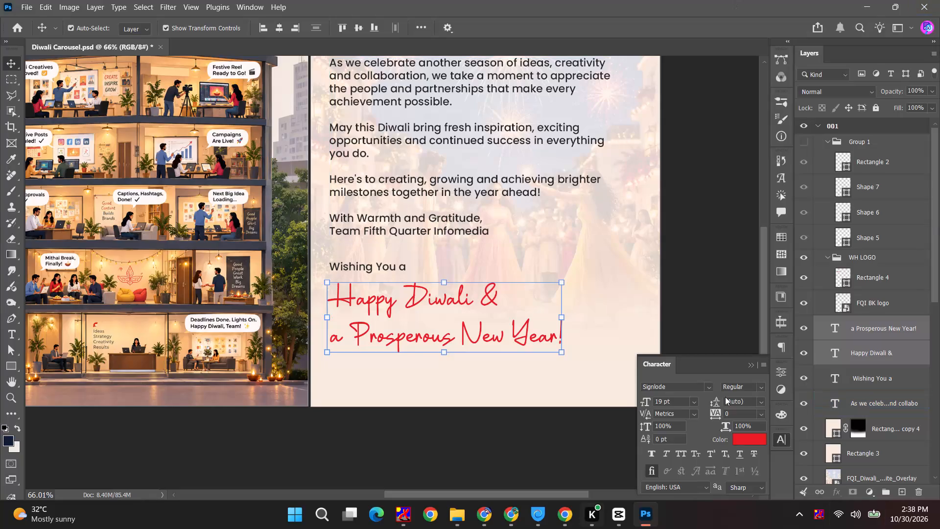
Move the red line from above the body text to just below "Team Fifth Quarter Infomedia" on artboard 001.
left_click(659, 289)
scroll(658, 339, "down", 9, "alt")
key("space")
key("space")
key("space")
key("space")
key("space")
left_click_drag(650, 327, 499, 315)
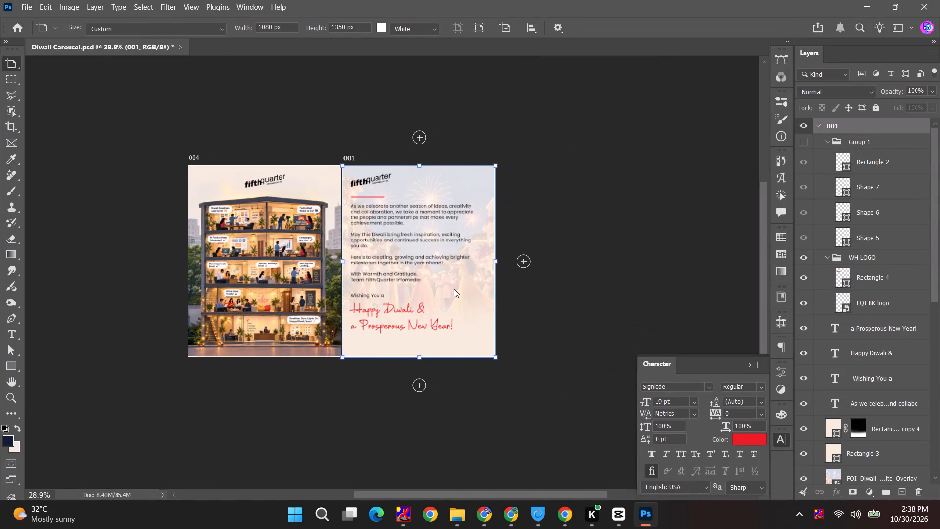
scroll(364, 286, "up", 11, "alt")
key("space")
left_click_drag(391, 217, 376, 345)
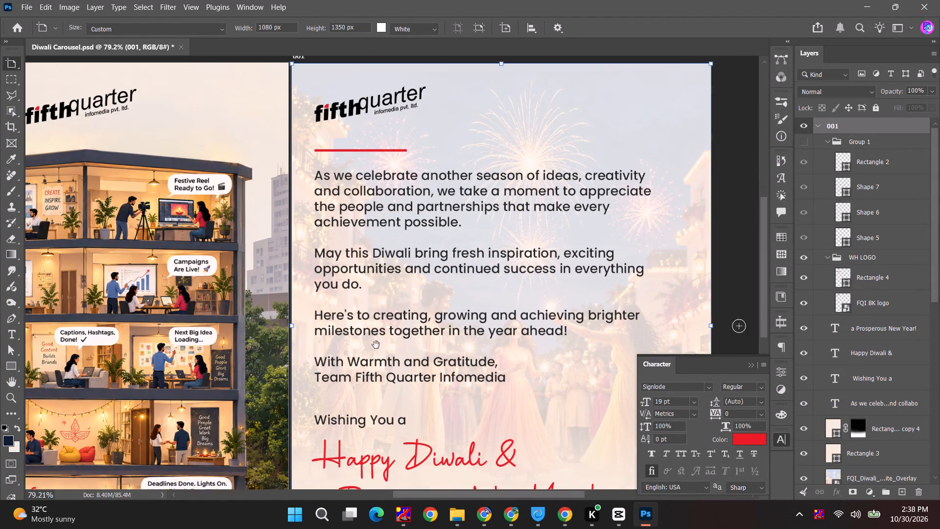
left_click_drag(376, 345, 376, 345)
left_click(344, 158)
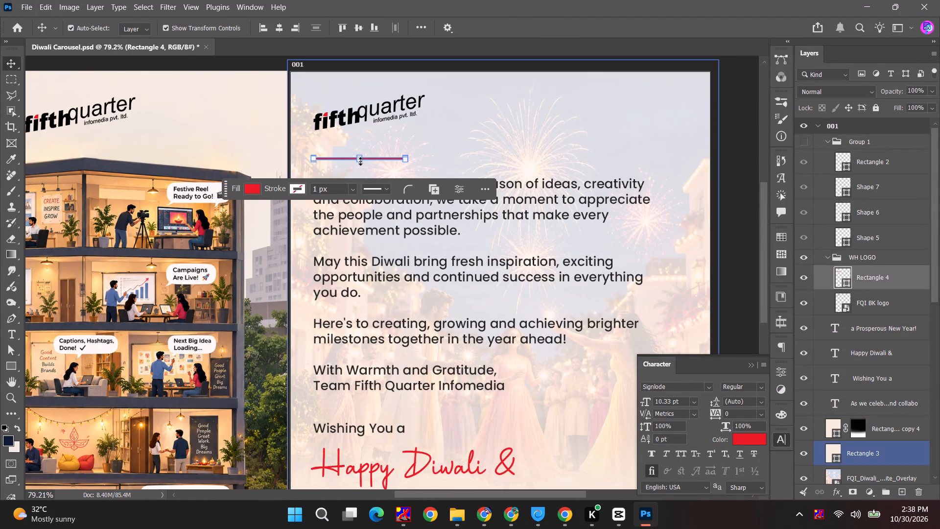
left_click_drag(374, 159, 380, 403)
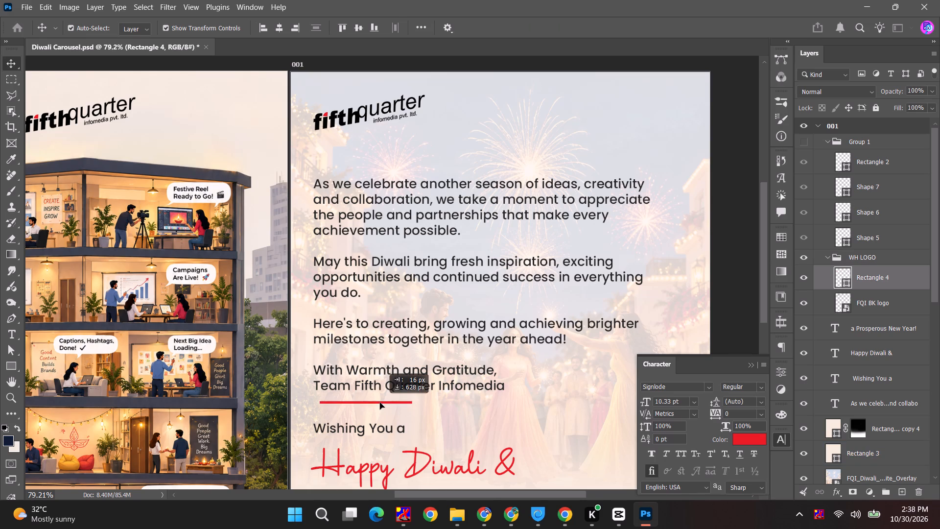
left_click_drag(380, 403, 374, 404)
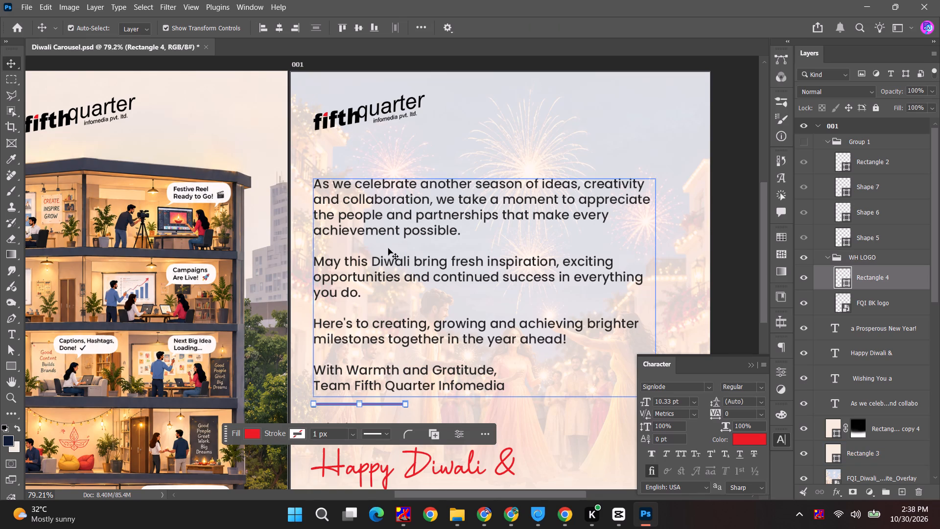
Move the body text up closer to the logo and raise the red line to sit just below the sign-off.
left_click_drag(388, 239, 386, 211)
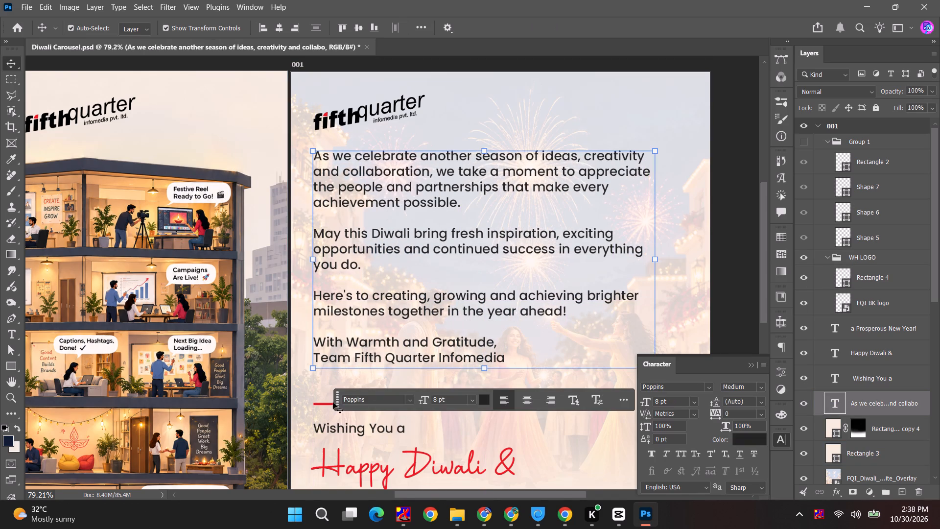
left_click_drag(326, 405, 326, 384)
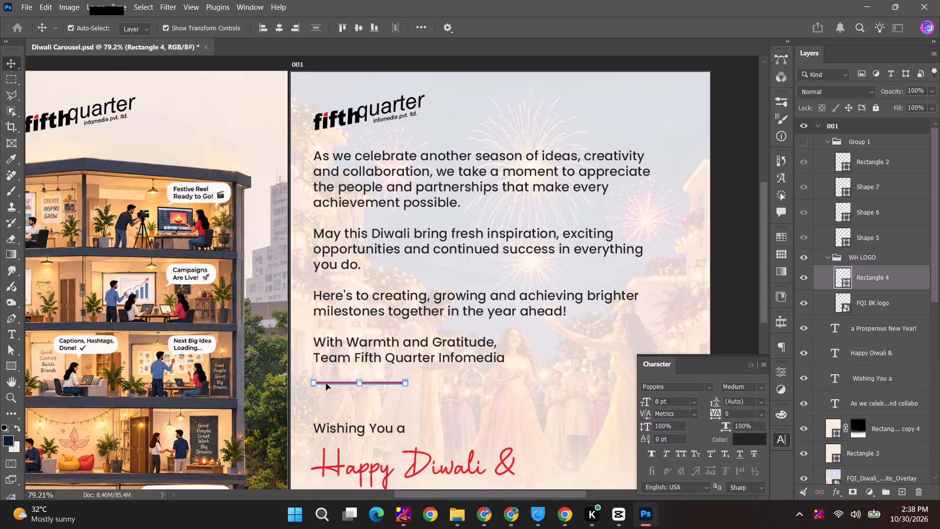
Align the left edges of the red line, body text and Fifth Quarter logo on artboard 001.
left_click(367, 275, "shift")
left_click(338, 119, "shift")
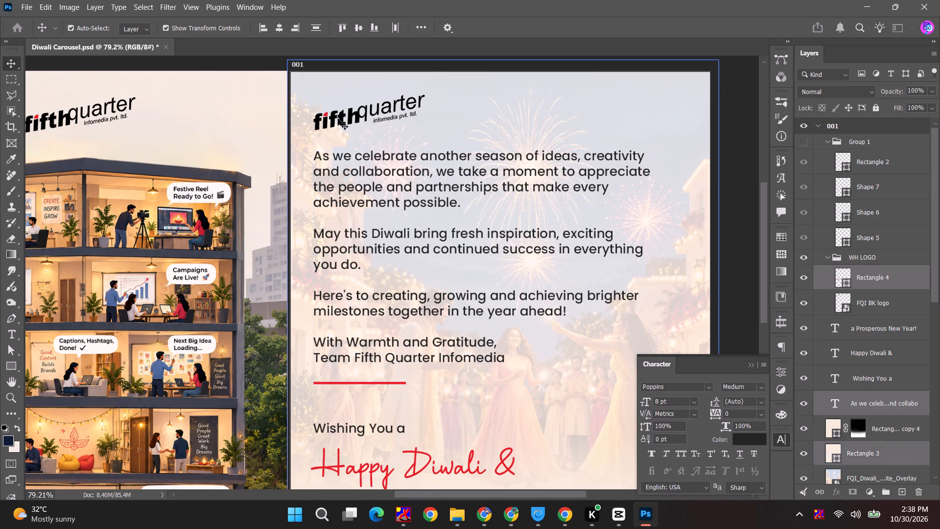
left_click(338, 119, "shift")
left_click(334, 122, "shift")
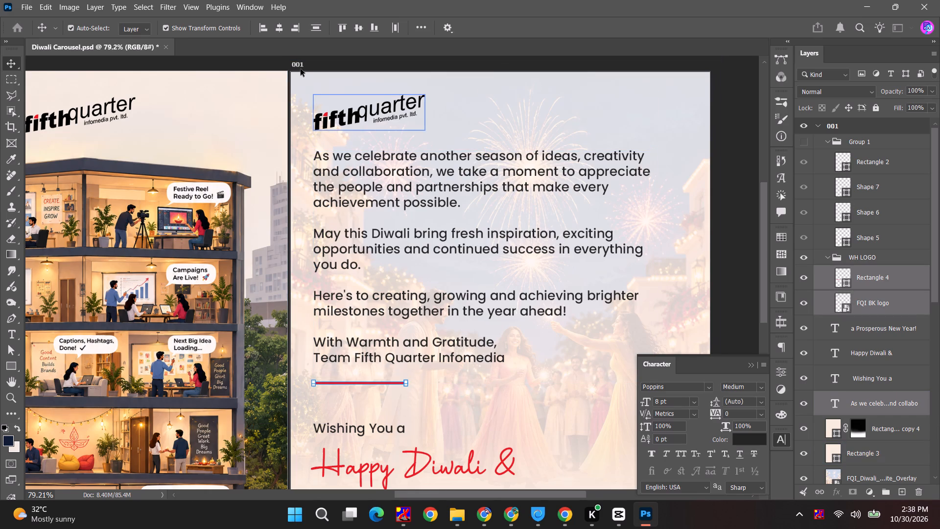
left_click(265, 30)
left_click(740, 268)
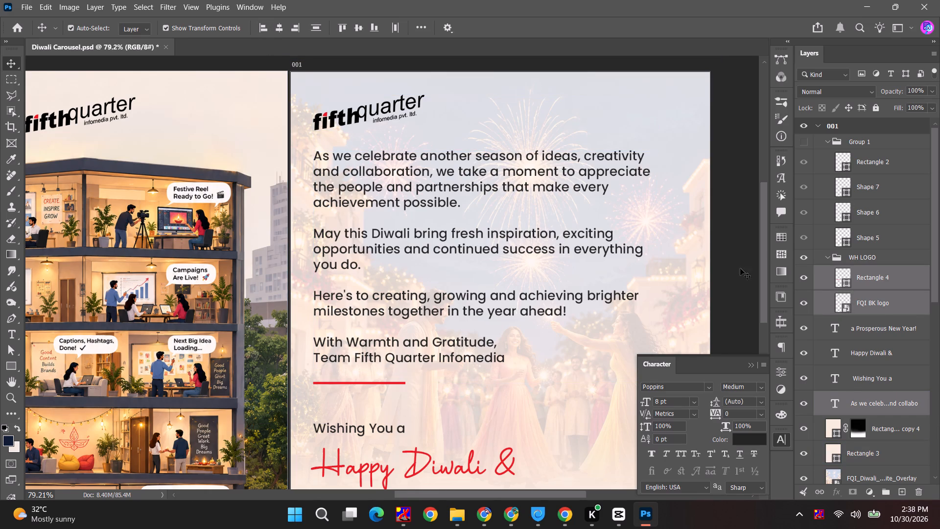
Move "Wishing You a", "Happy Diwali &" and "a Prosperous New Year!" up closer beneath the red line.
key("space")
key("space")
key("space")
key("space")
key("space")
key("space")
left_click_drag(672, 329, 654, 242)
left_click_drag(352, 343, 352, 326)
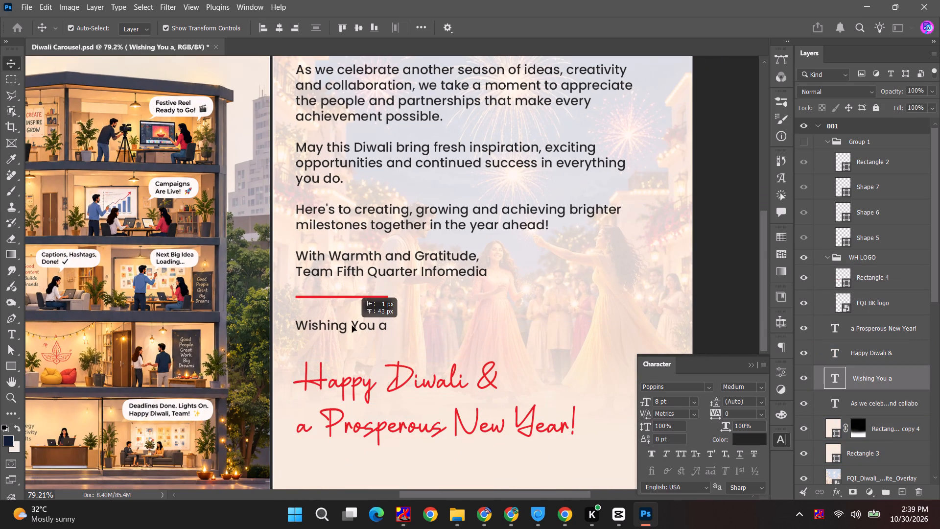
left_click_drag(352, 326, 352, 317)
left_click_drag(395, 384, 397, 364)
left_click_drag(392, 432, 393, 413)
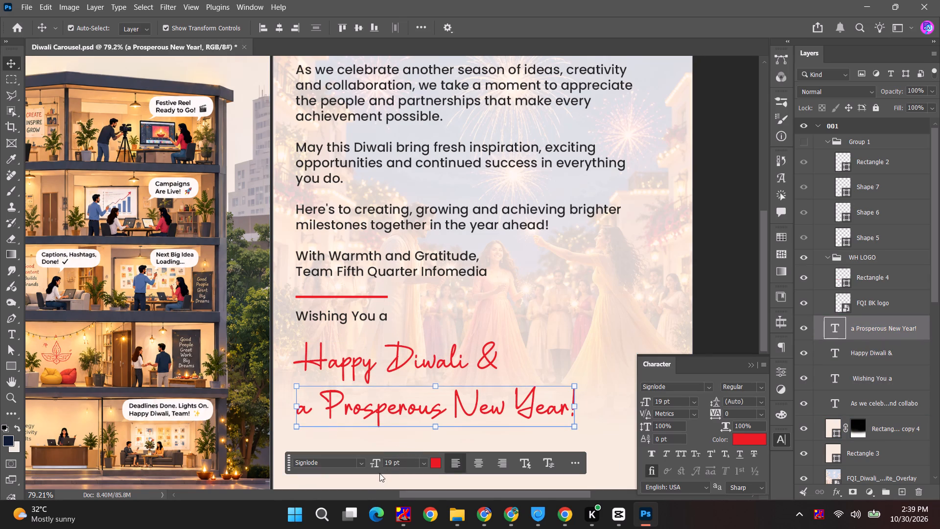
Lower the body text, red line, "Wishing You a" and both handwritten greeting lines together, leaving more space below the logo.
scroll(406, 334, "down", 6, "alt")
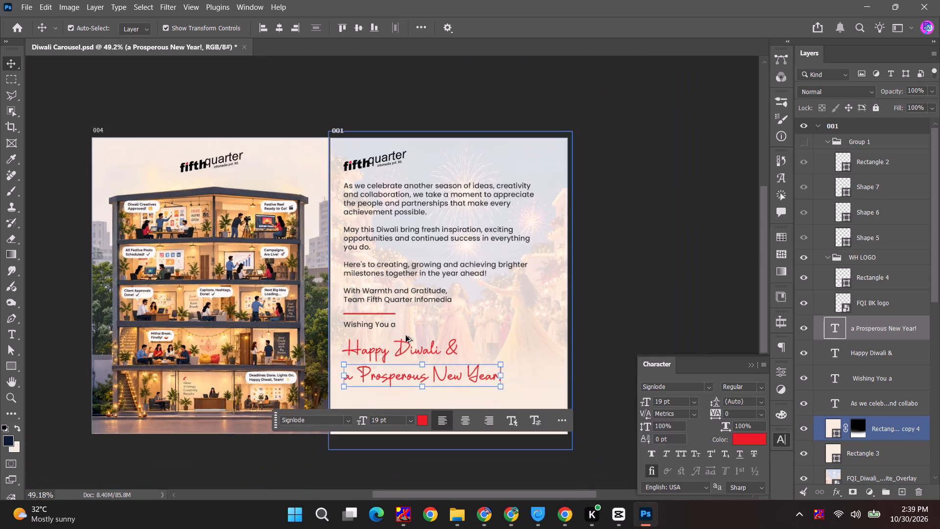
scroll(406, 336, "down", 2, "alt")
left_click(607, 283)
key("space")
key("space")
left_click_drag(614, 291, 592, 279)
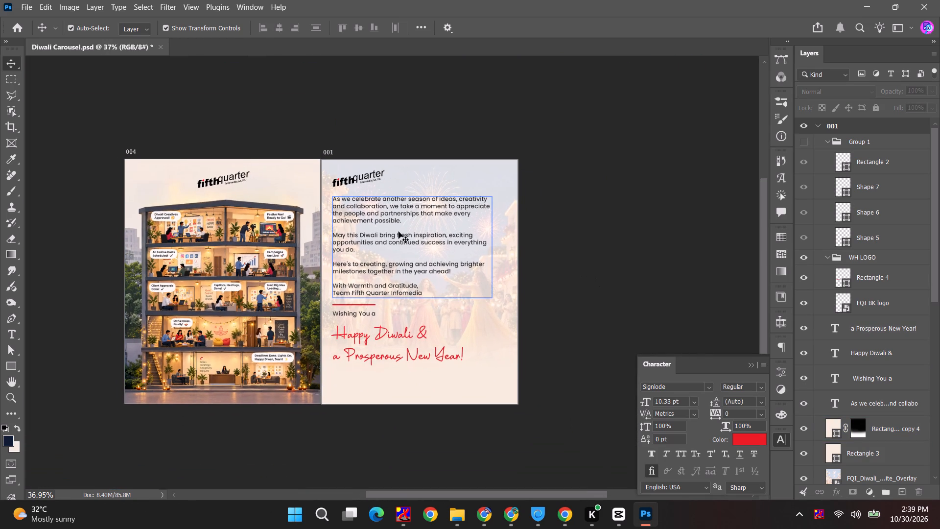
left_click(399, 232)
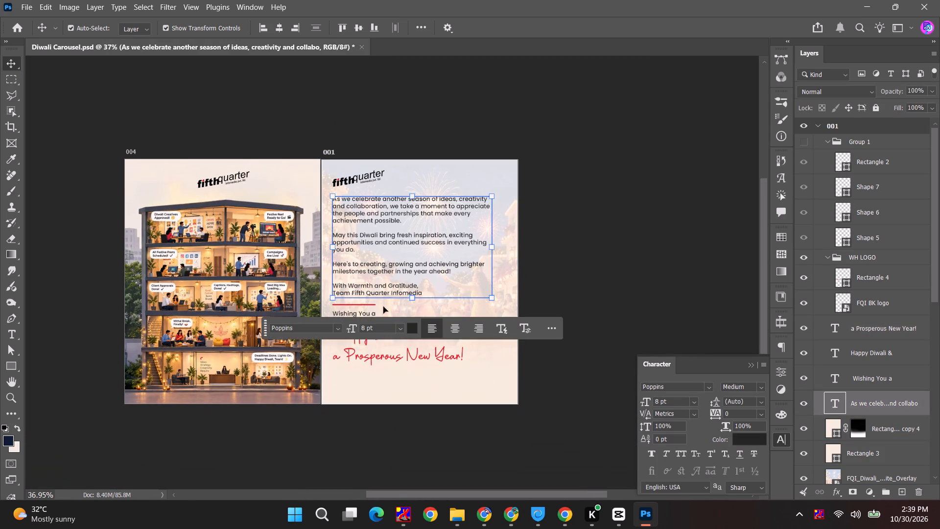
scroll(374, 326, "up", 8, "alt")
scroll(334, 331, "up", 4, "alt")
scroll(285, 332, "up", 4, "alt")
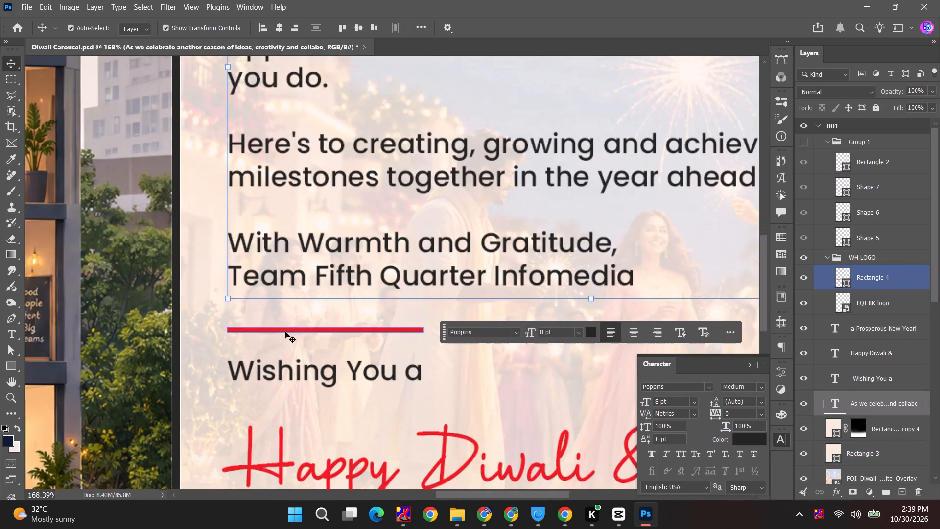
left_click(285, 332, "shift")
left_click(286, 366, "shift")
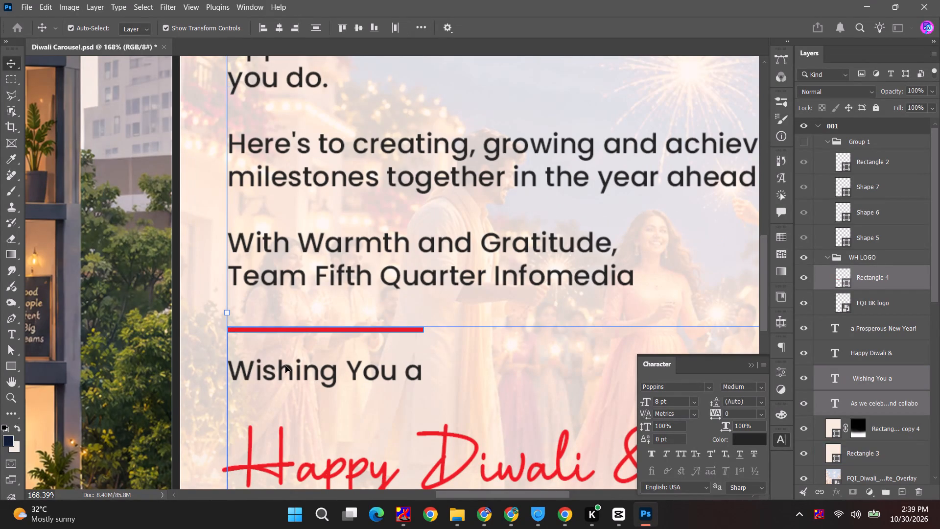
scroll(285, 370, "down", 4, "alt")
left_click(317, 437, "shift")
key("space")
key("space")
left_click_drag(318, 444, 326, 257)
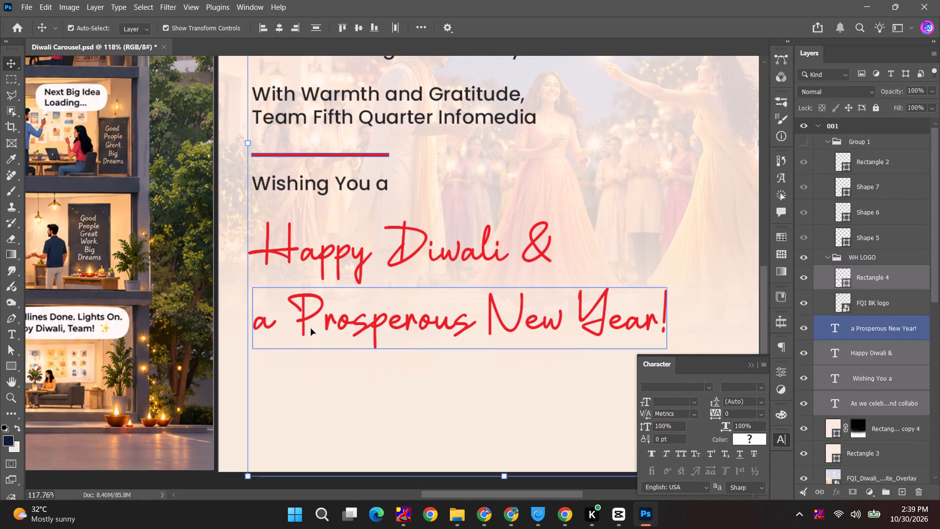
left_click(311, 328, "shift")
scroll(311, 328, "down", 11, "alt")
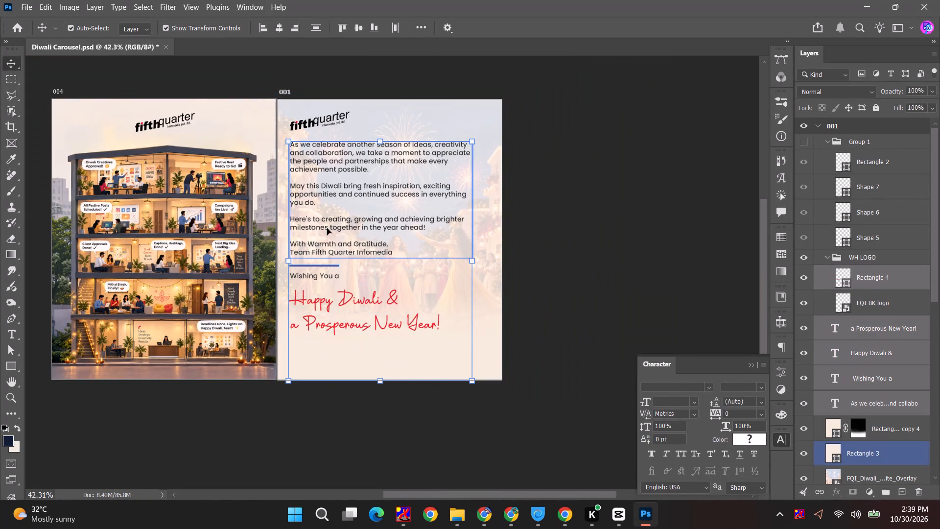
left_click_drag(327, 228, 329, 236)
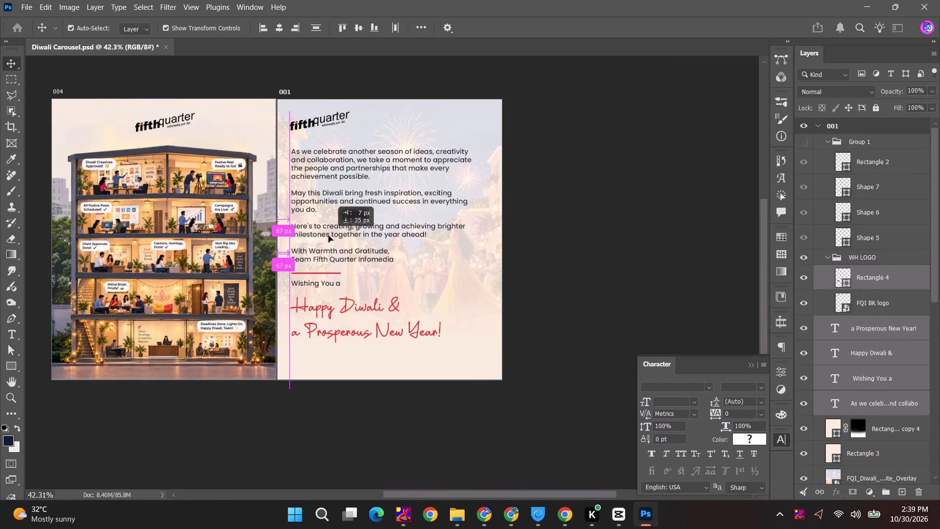
left_click_drag(329, 236, 329, 238)
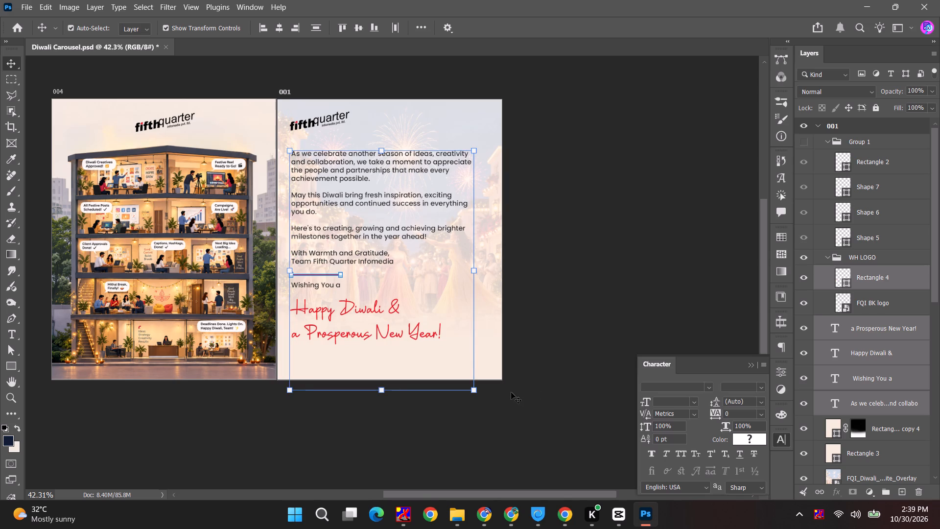
left_click(540, 335)
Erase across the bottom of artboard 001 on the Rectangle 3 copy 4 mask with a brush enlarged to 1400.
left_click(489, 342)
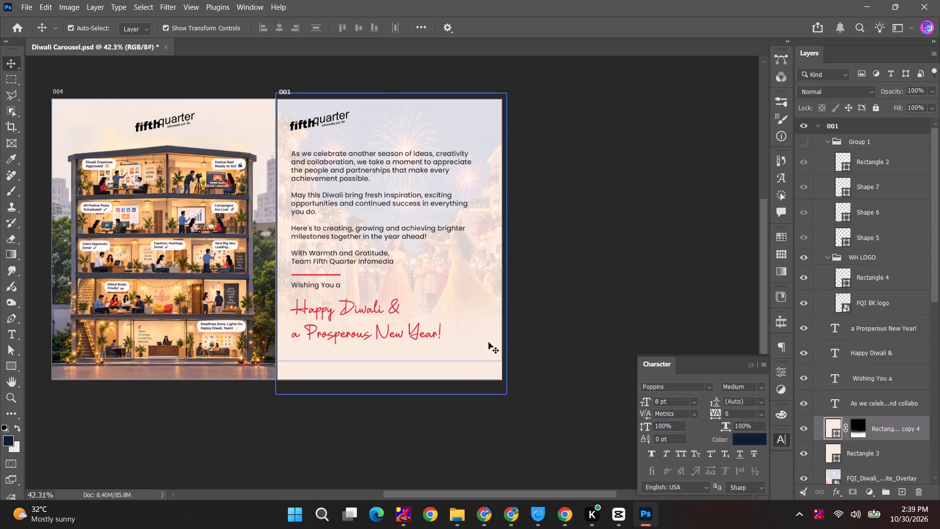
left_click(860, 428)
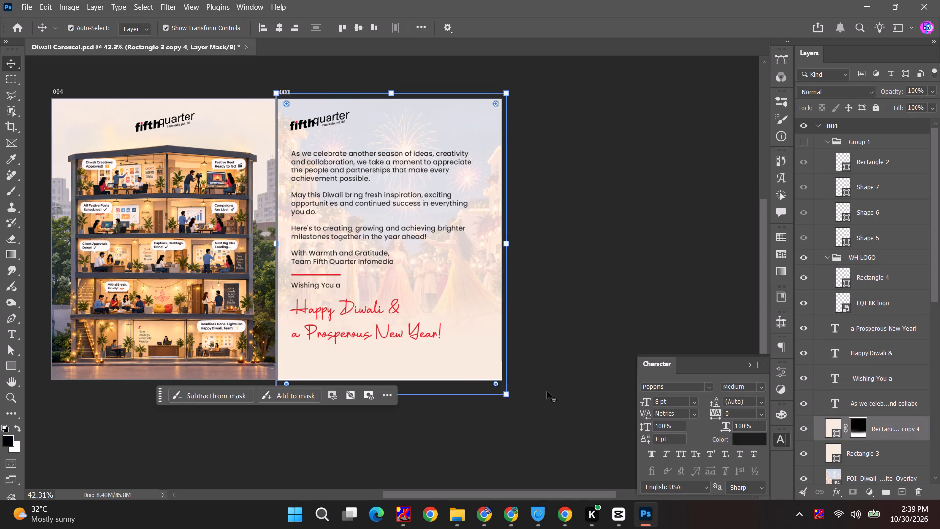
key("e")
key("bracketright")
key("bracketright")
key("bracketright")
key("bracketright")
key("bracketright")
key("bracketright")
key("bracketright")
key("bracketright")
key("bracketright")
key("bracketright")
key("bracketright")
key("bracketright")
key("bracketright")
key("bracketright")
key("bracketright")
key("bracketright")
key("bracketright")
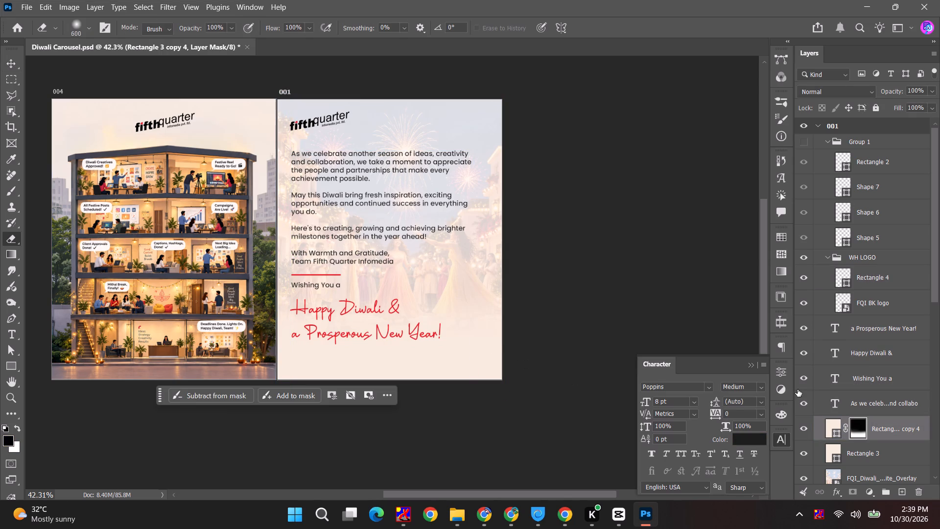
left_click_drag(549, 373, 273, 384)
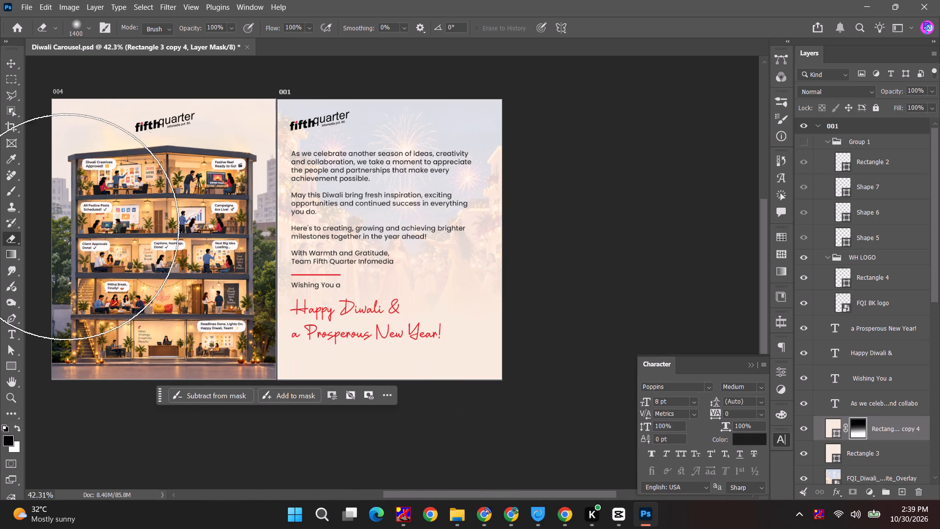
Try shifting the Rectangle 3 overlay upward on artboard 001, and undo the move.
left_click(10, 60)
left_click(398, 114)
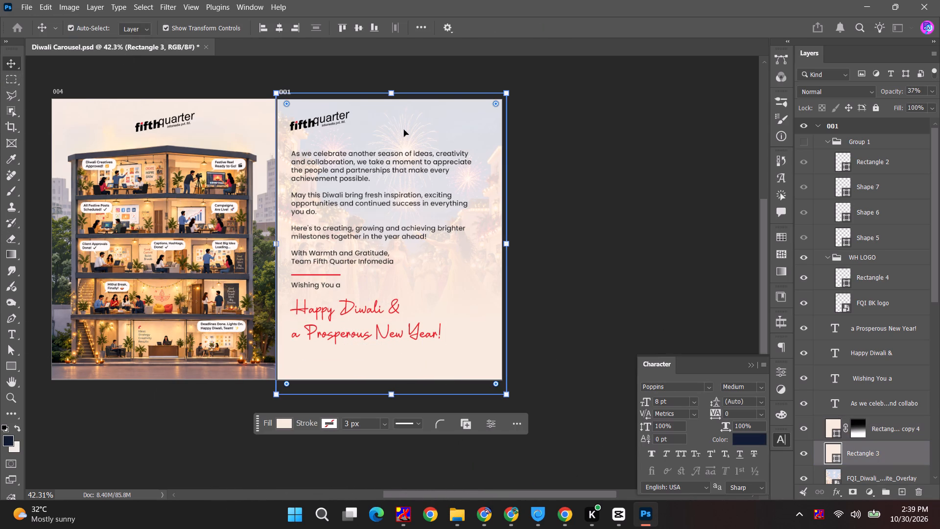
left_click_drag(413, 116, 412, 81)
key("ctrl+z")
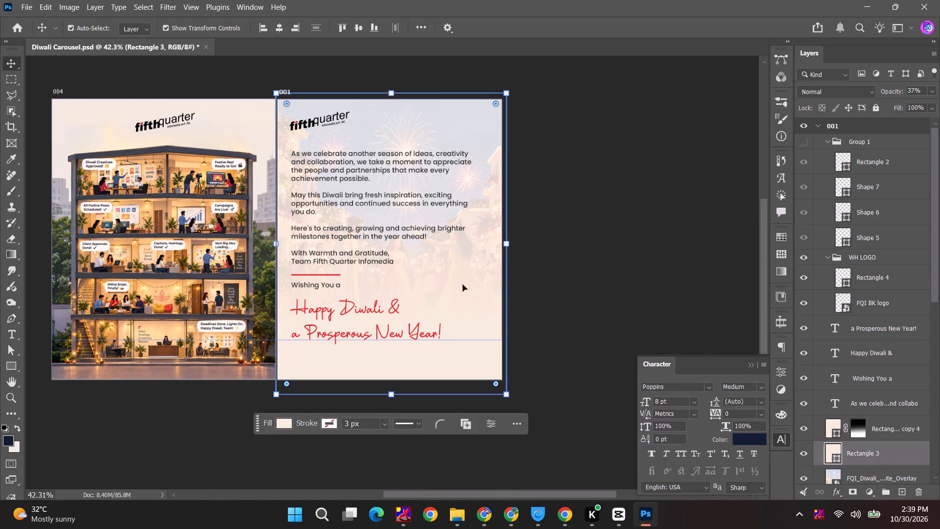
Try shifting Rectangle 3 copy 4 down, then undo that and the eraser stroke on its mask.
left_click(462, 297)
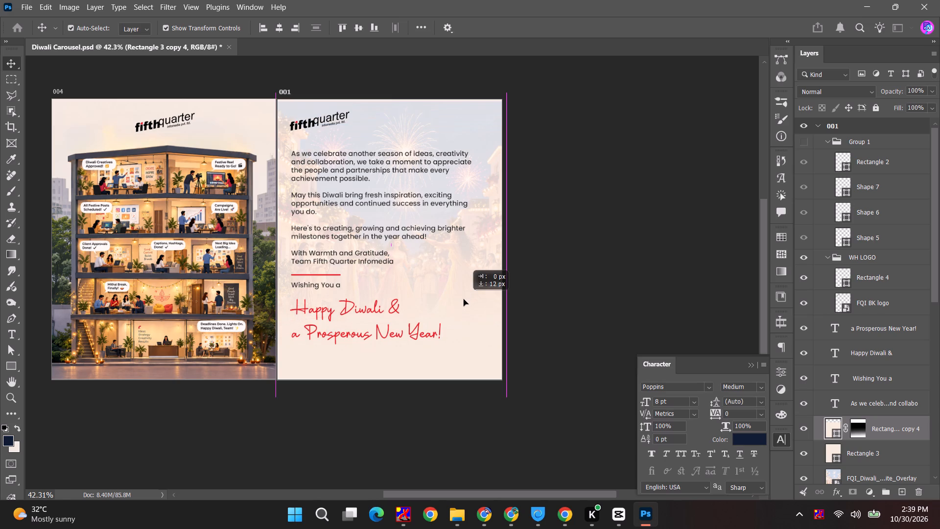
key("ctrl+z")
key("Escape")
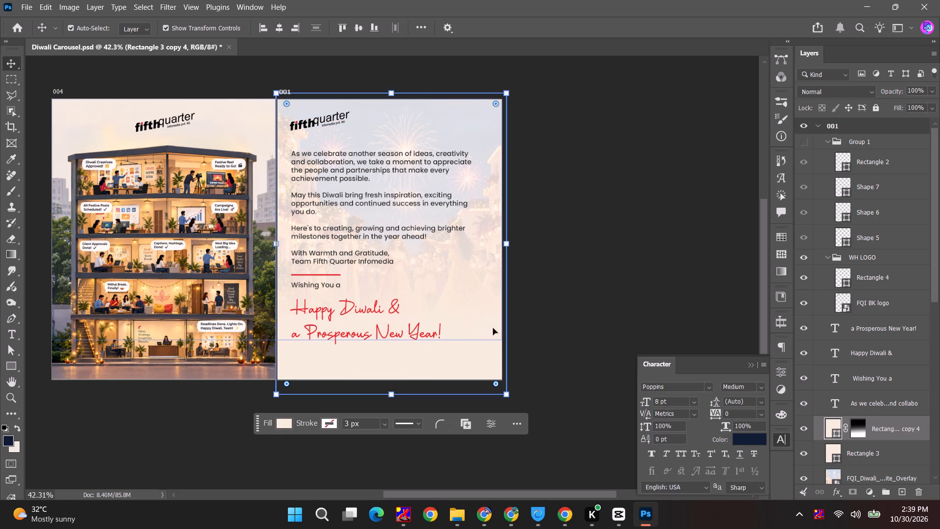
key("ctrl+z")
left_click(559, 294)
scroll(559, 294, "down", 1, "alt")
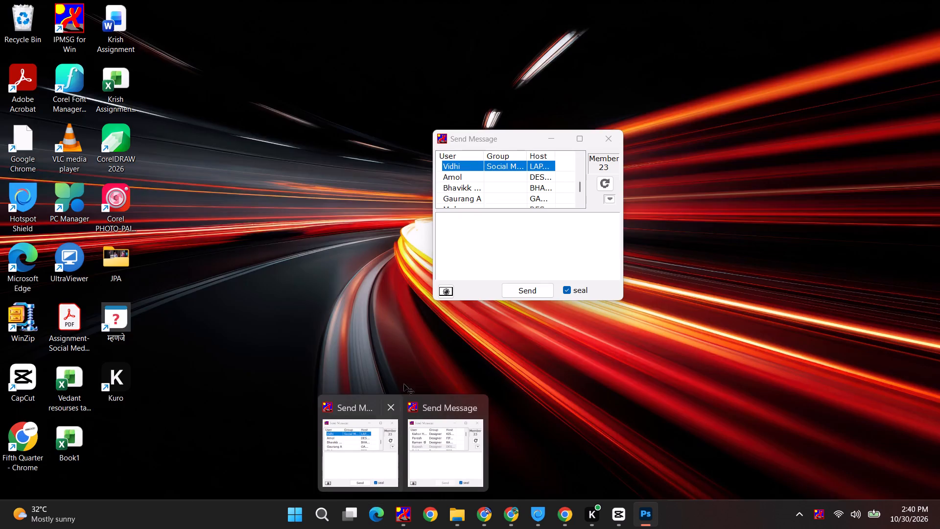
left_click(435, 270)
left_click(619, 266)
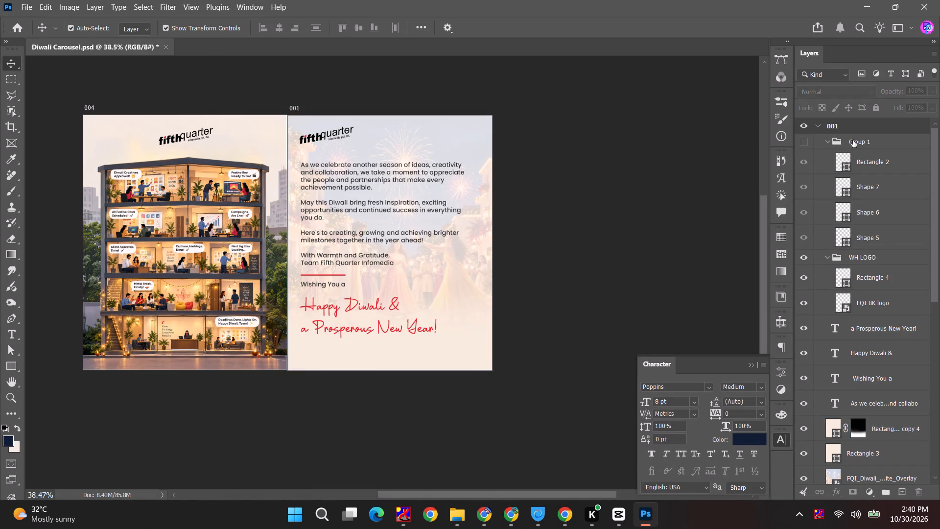
Collapse both artboards in the layer list and rename artboard 004 as New Year 01.
left_click(819, 125)
left_click(818, 144)
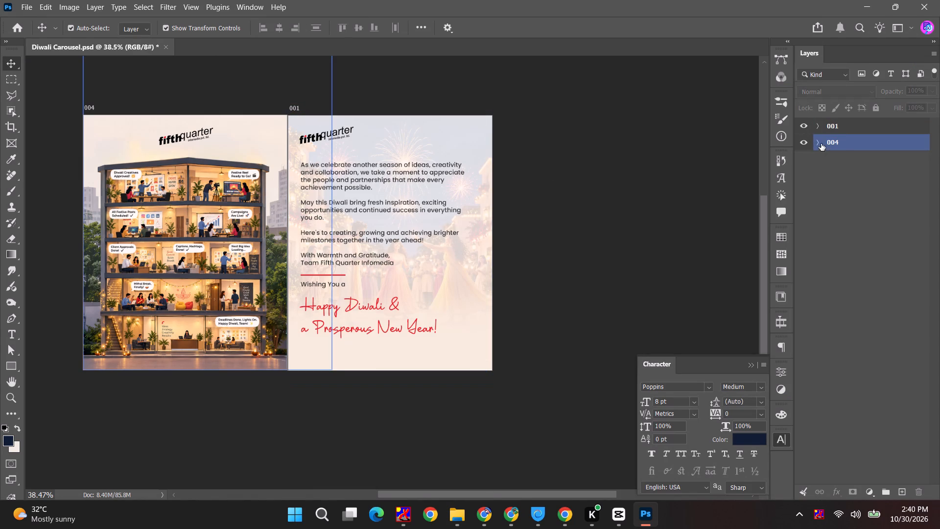
left_click(835, 124)
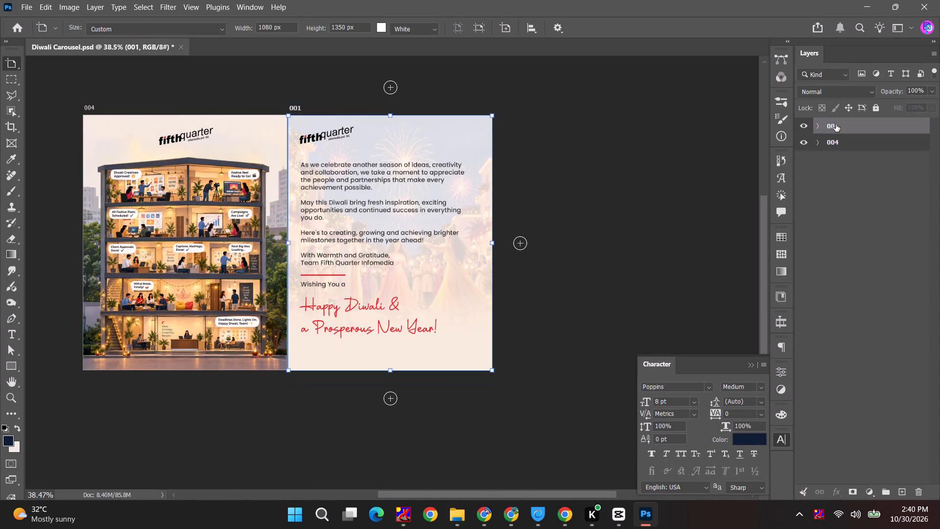
left_click(831, 141)
double_click(830, 144)
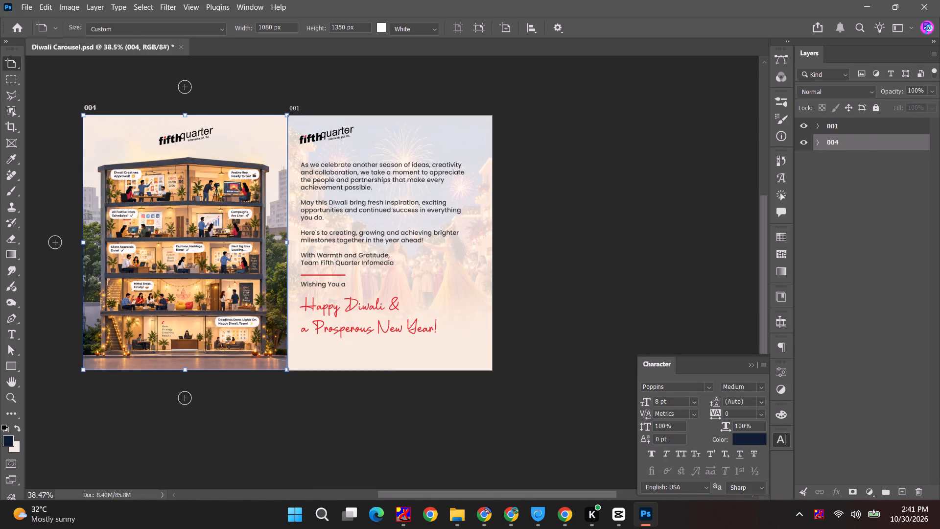
type("New")
key("space")
type("Year 01")
Rename artboard 001 as New Year 02, reusing the copied name of the first artboard.
key("ctrl+a")
key("ctrl+c")
key("shift+Tab")
key("ctrl+v")
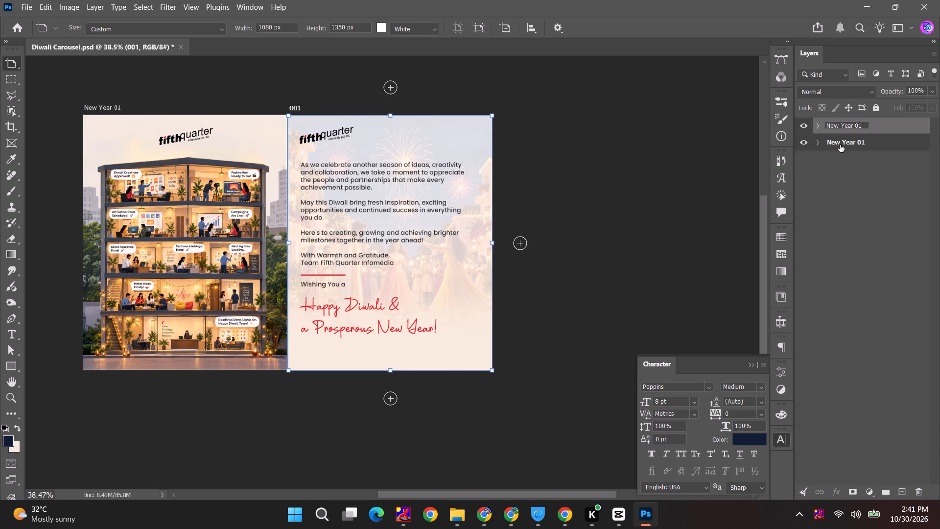
key("BackSpace")
key("2")
key("Return")
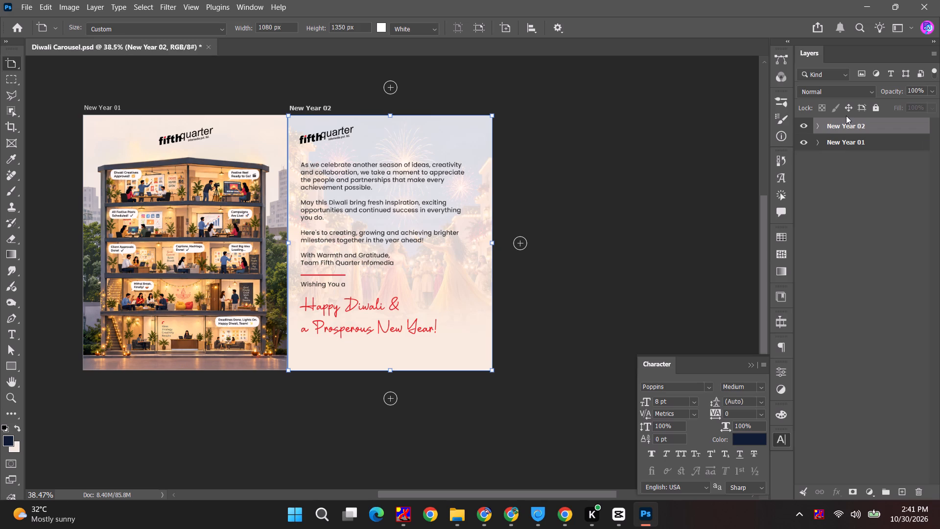
Move the New Year 02 artboard below New Year 01 in the layer order.
left_click_drag(849, 126, 852, 221)
left_click(849, 127)
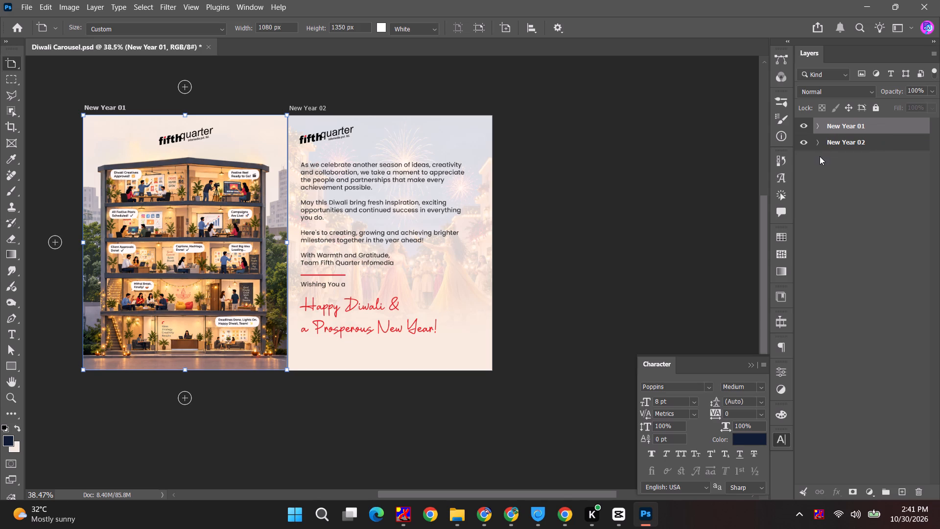
Save the Diwali Carousel document and close it.
left_click(859, 142)
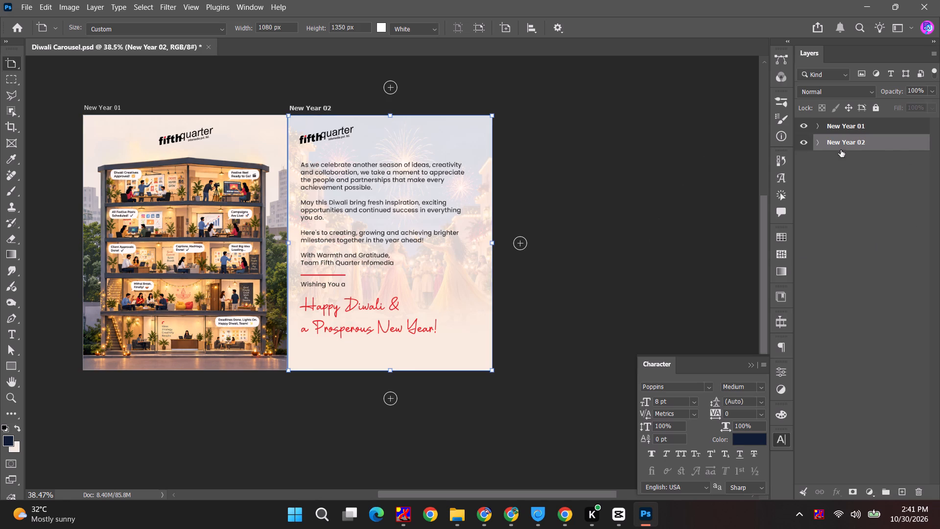
key("ctrl+s")
key("ctrl+w")
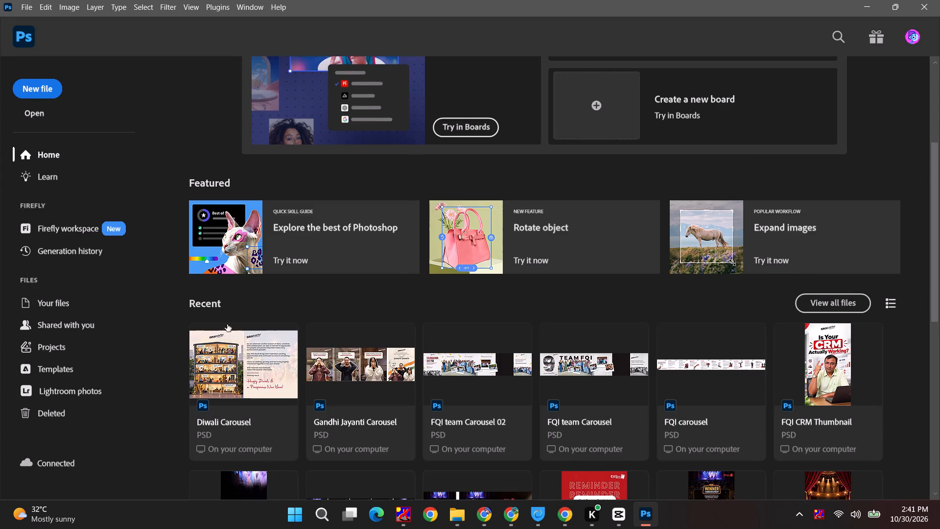
Switch to File Explorer and look through the MTG, Downloads, Nov 2026, Royal Pharma and OCT 2026 folders.
key("alt+Tab")
key("alt+Tab")
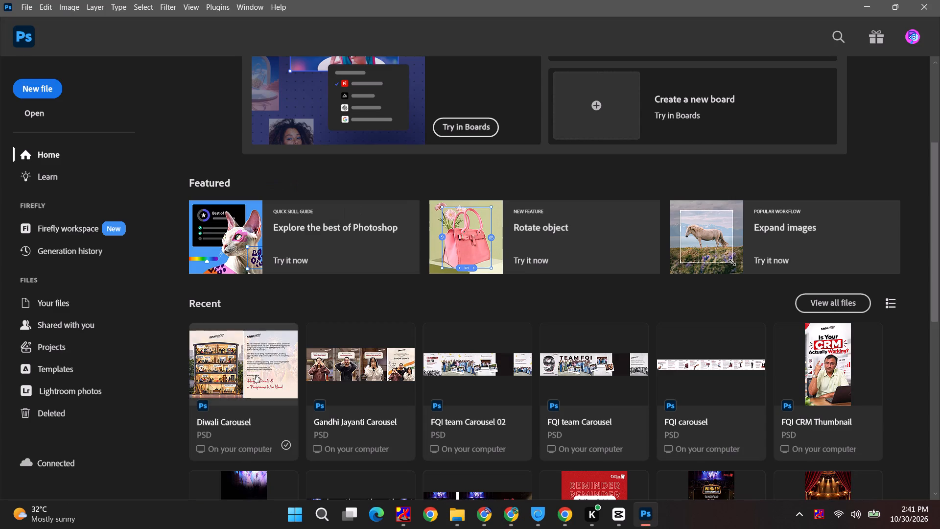
key("alt+Tab")
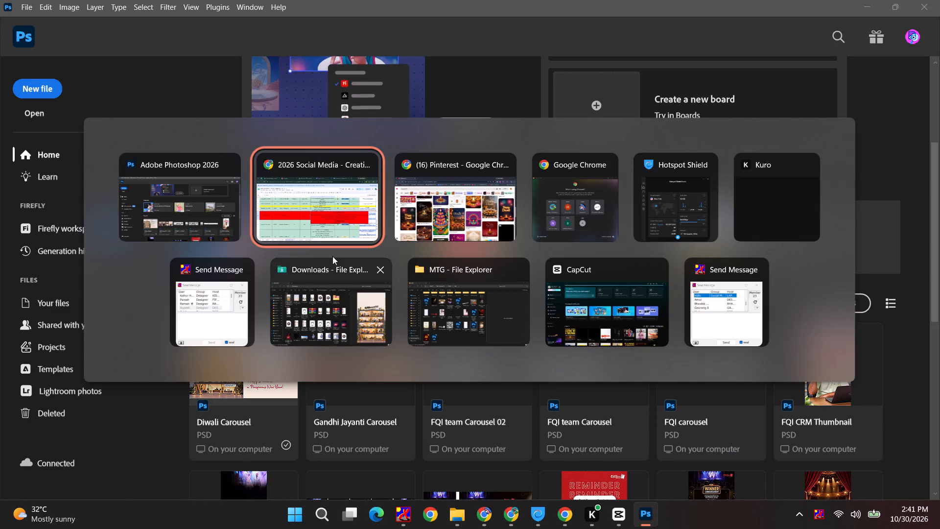
left_click(462, 313, "alt")
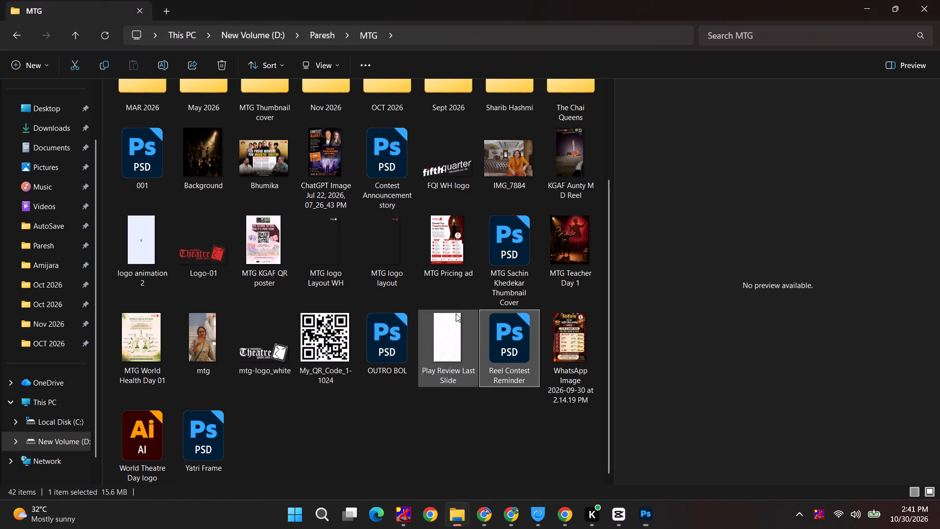
left_click(58, 132)
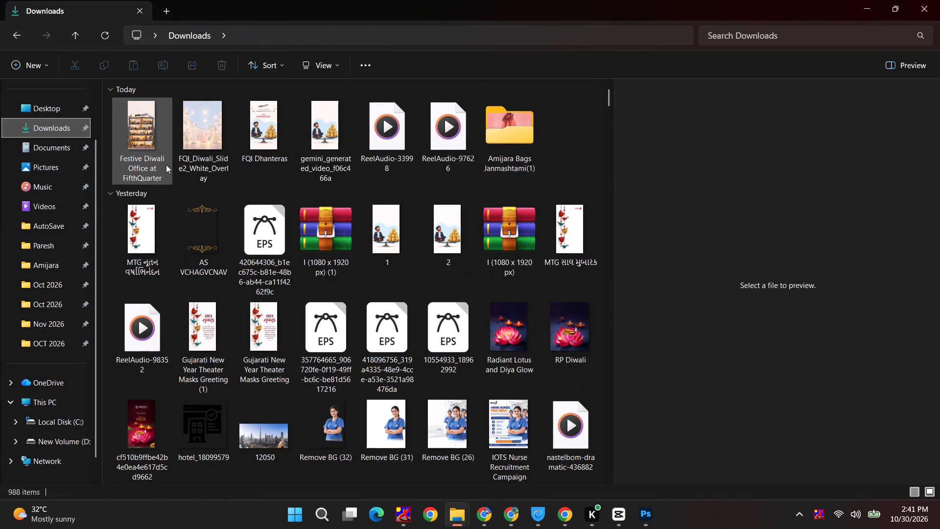
left_click(50, 330)
left_click(55, 246)
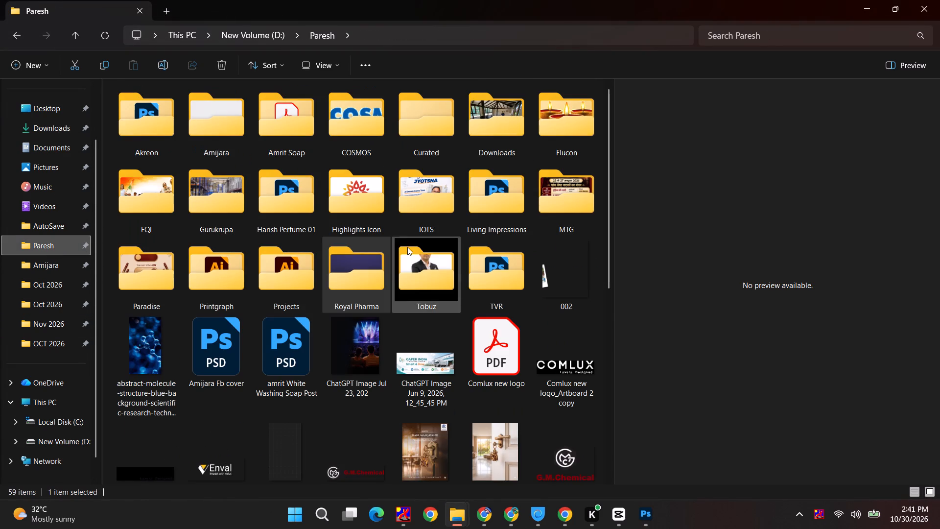
double_click(359, 296)
double_click(368, 286)
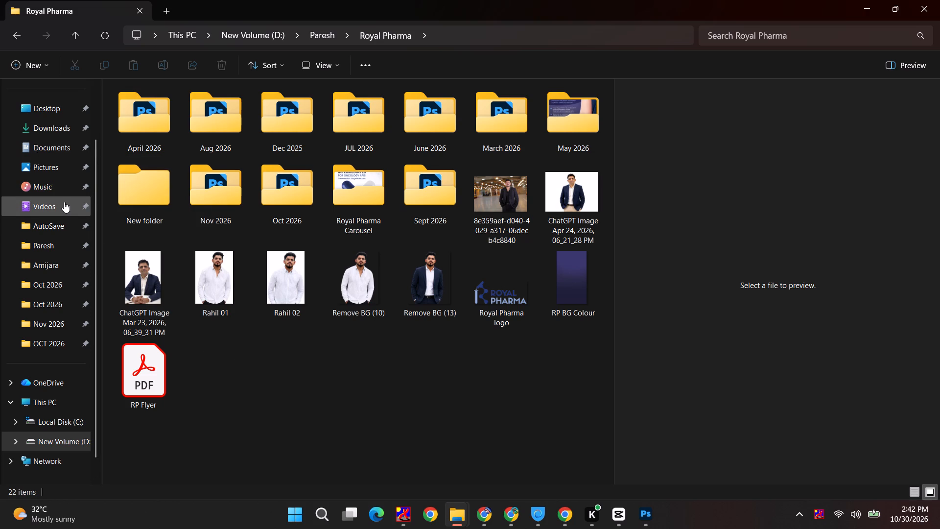
left_click(455, 512)
left_click(502, 449)
left_click(49, 130)
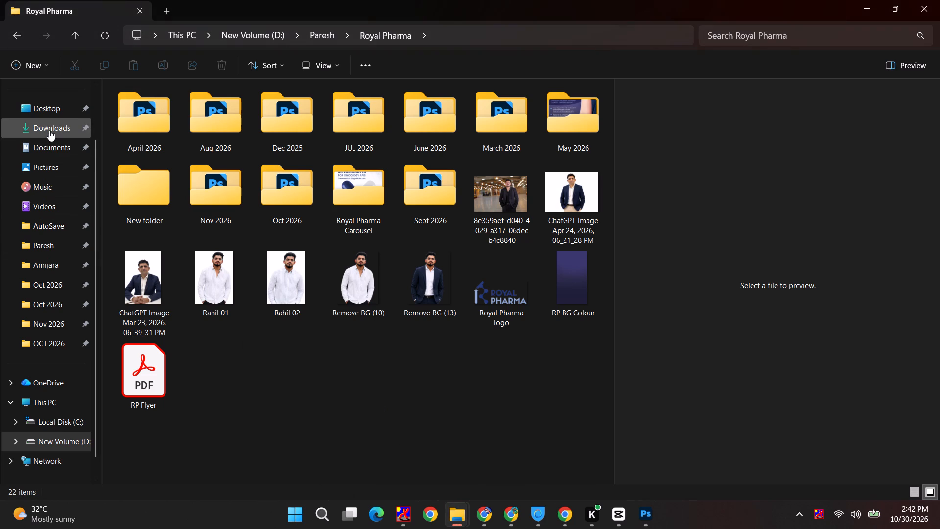
left_click(34, 334)
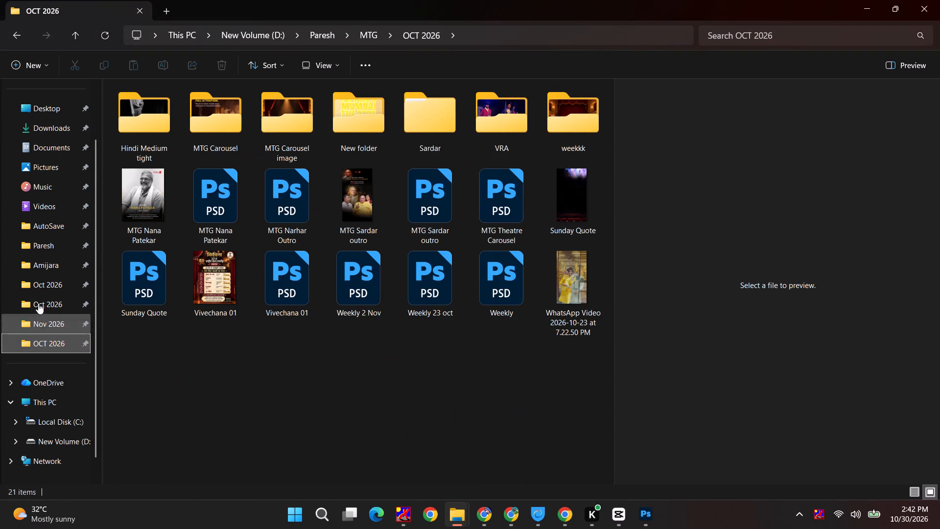
left_click(43, 249)
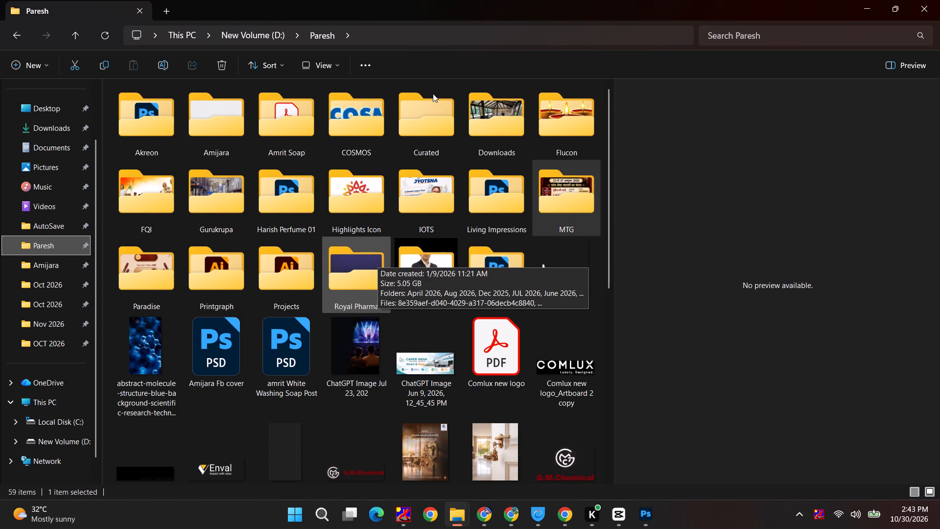
Switch to the 2026 Social Media spreadsheet in Chrome and tick the completion checkbox for the FQI Carousel in row 20.
key("alt+Tab")
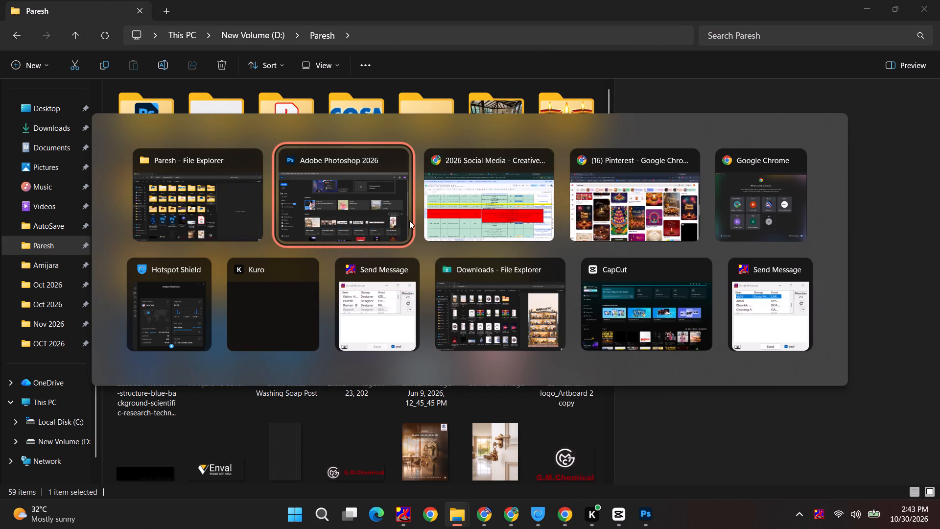
left_click(470, 206, "alt")
key("Escape")
left_click(619, 302)
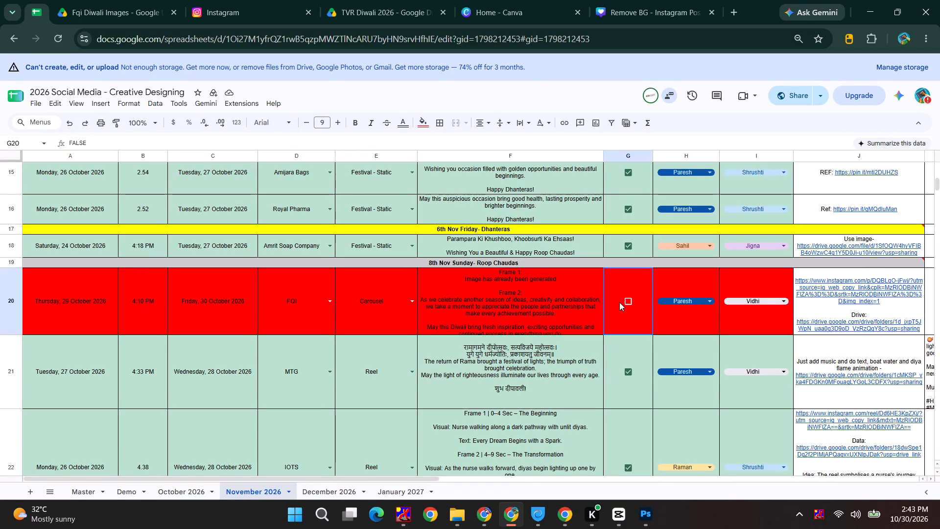
left_click(624, 302)
Open a blank message window in IP Messenger and browse the Nov 2026, Oct 2026 and main client folders in File Explorer.
key("alt+Tab")
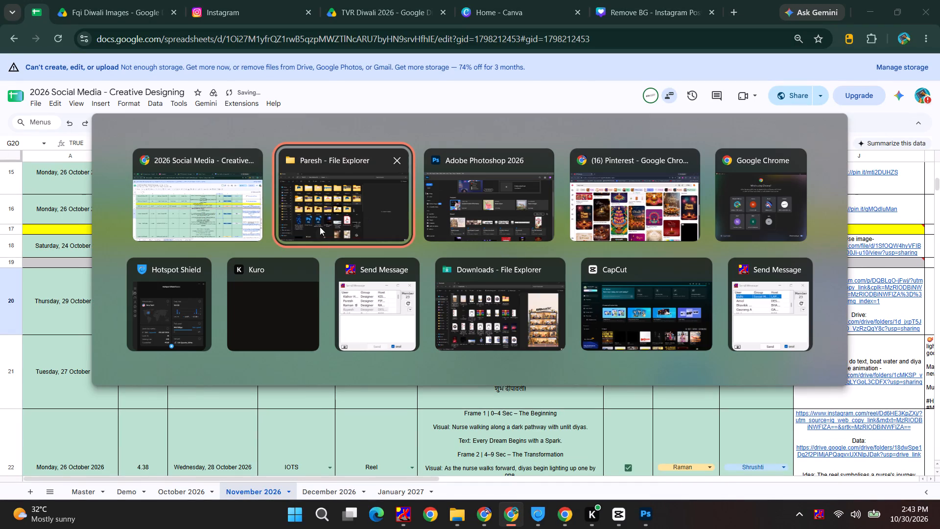
left_click(332, 213, "alt")
double_click(817, 515)
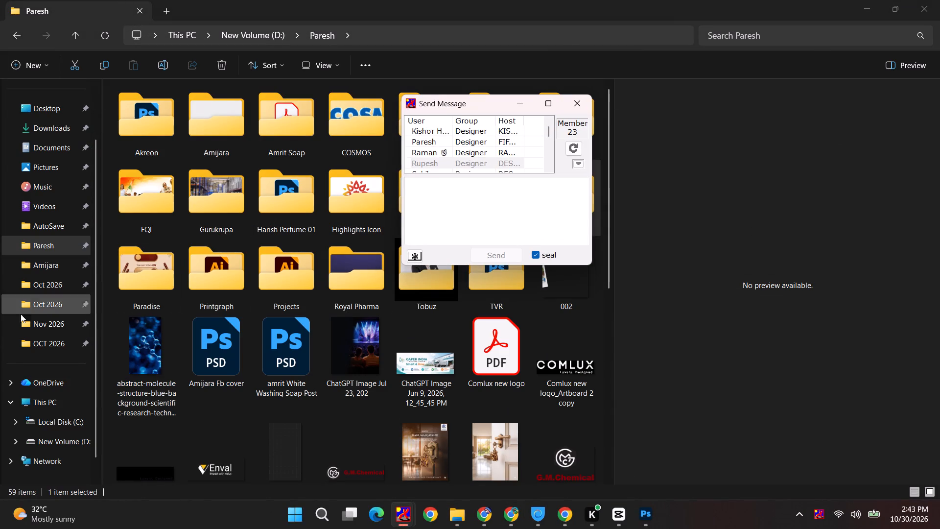
left_click(30, 333)
left_click(31, 332)
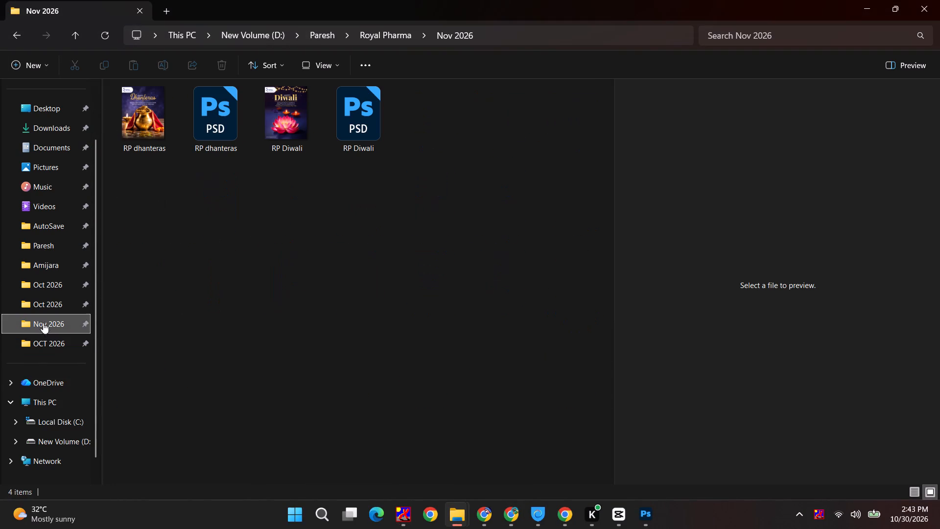
left_click(48, 309)
left_click(52, 278)
left_click(59, 248)
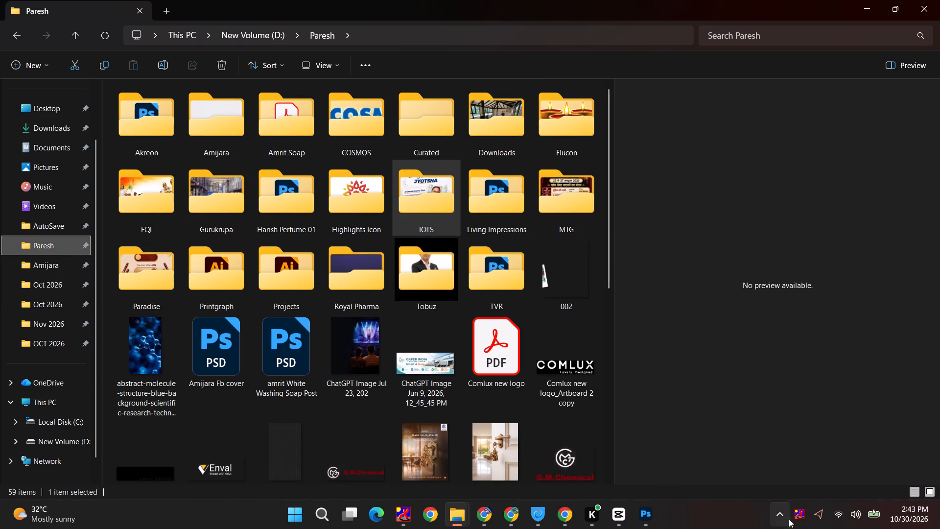
left_click(404, 210)
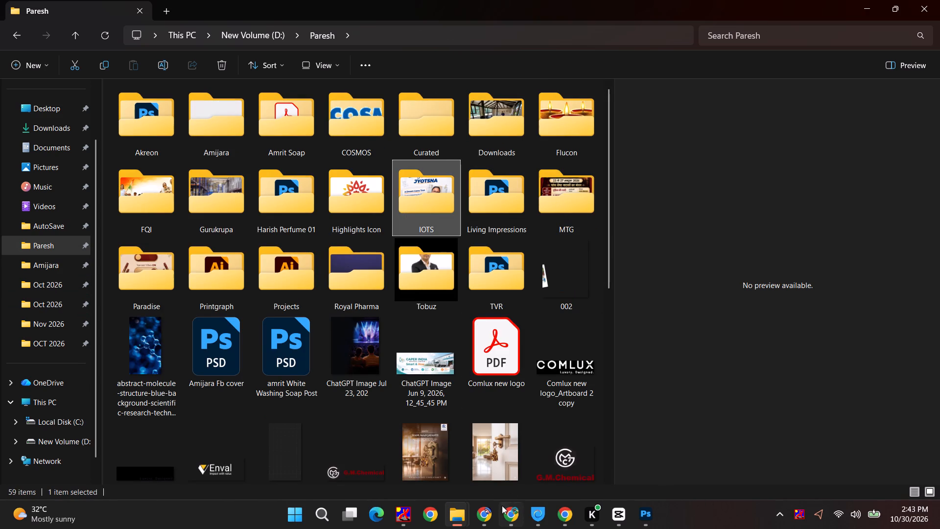
Switch to the Chrome window showing Pinterest and open a new browser tab.
left_click(488, 515)
left_click(175, 8)
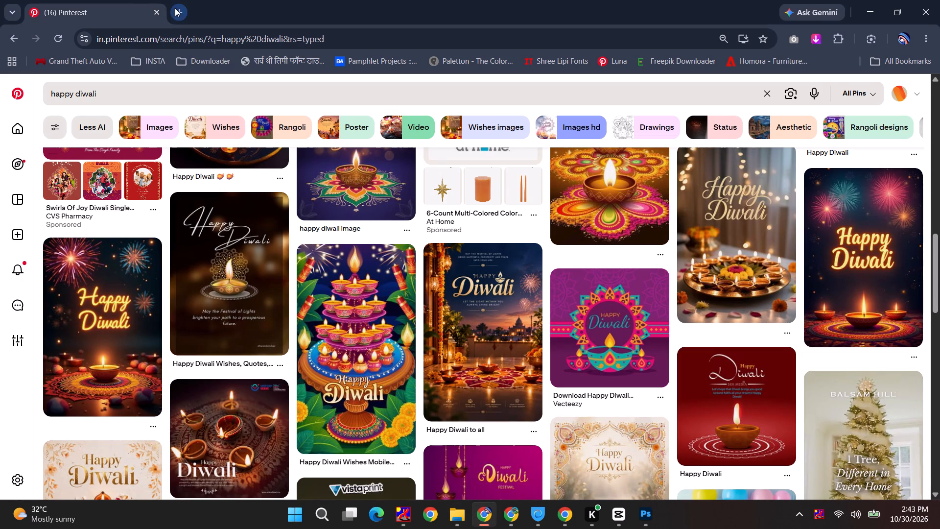
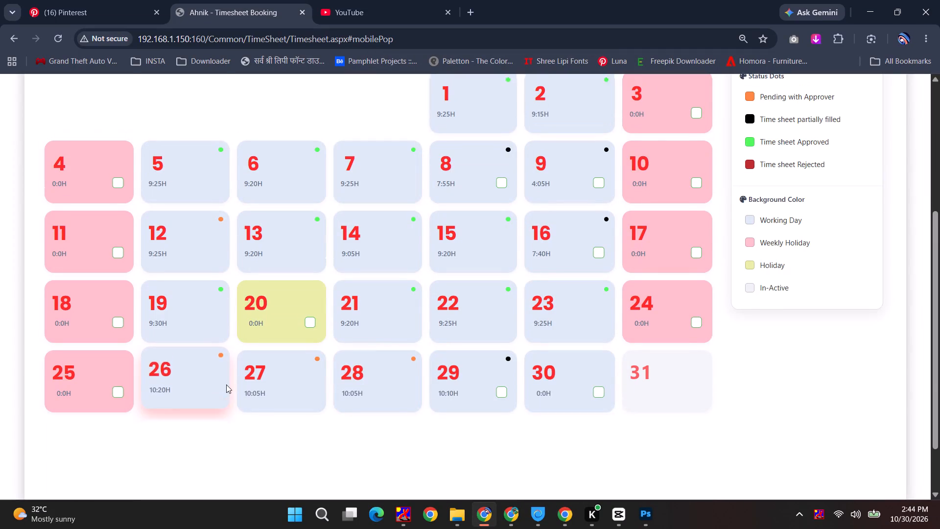
Open the 9 October timesheet and review its activity entries.
scroll(226, 385, "up", 1)
scroll(224, 384, "down", 1)
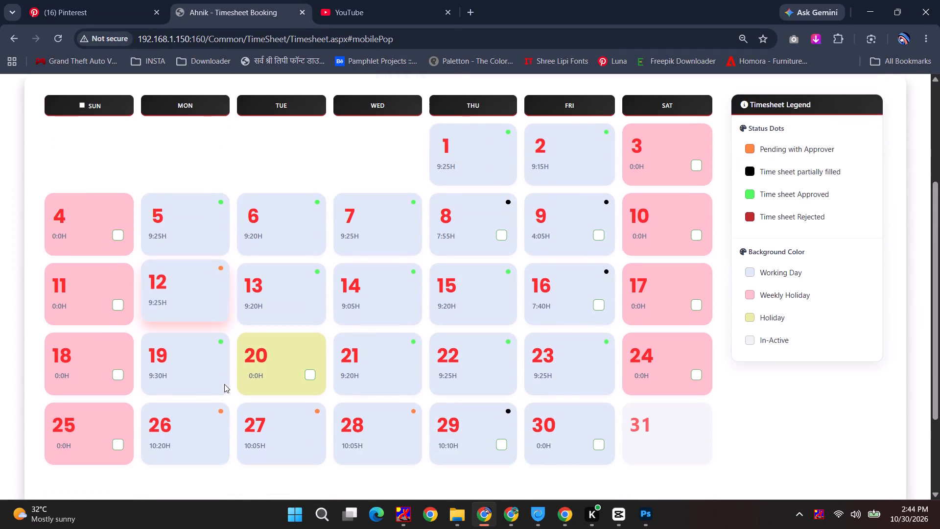
left_click(531, 216)
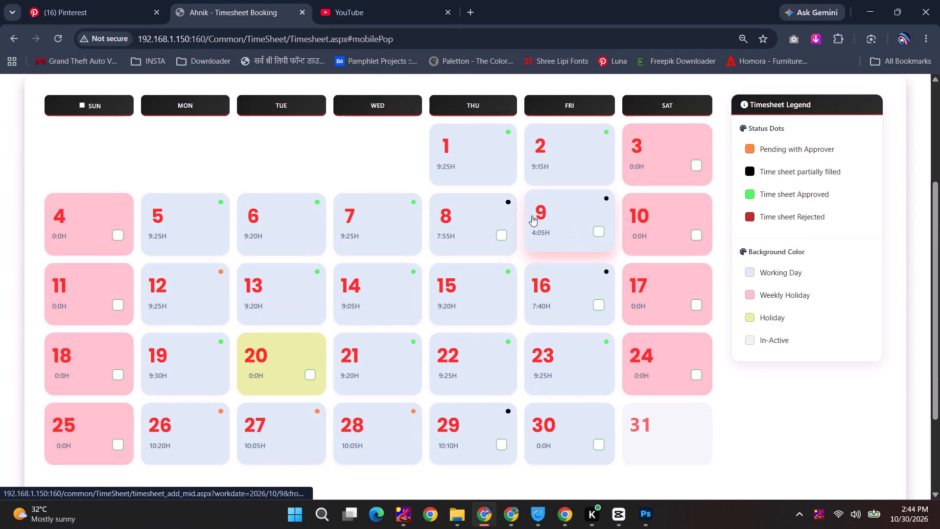
left_click(535, 213)
scroll(426, 363, "down", 3)
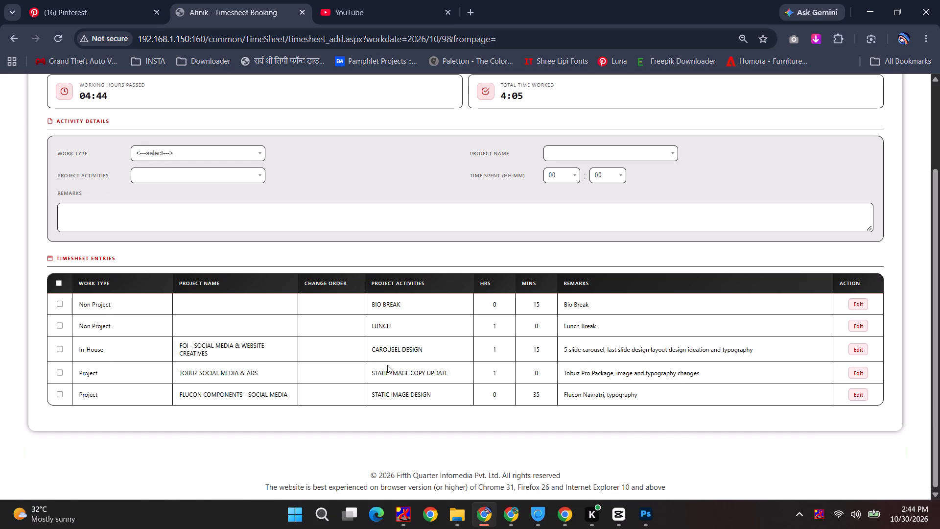
scroll(387, 365, "up", 1)
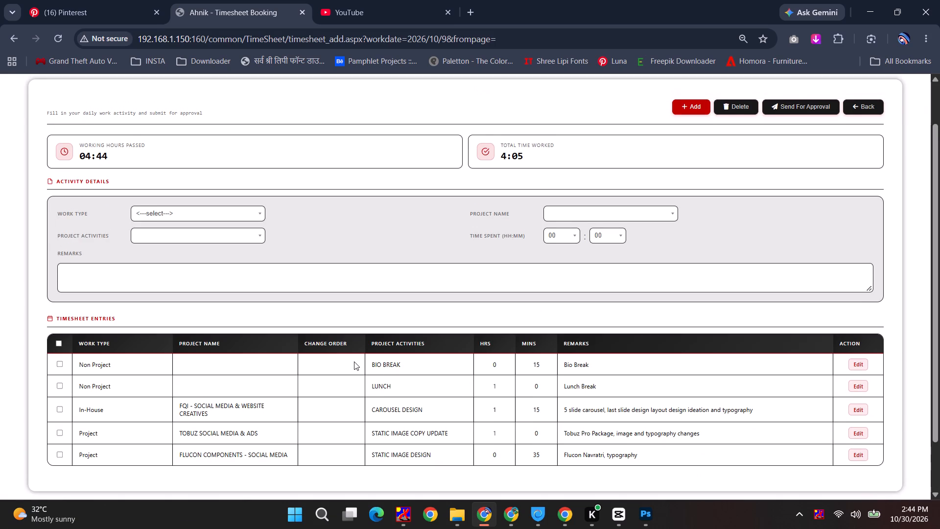
Check the Pinterest and YouTube tabs, play the ABP Majha Raj Thackeray speech video, and look through its comments.
left_click(66, 0)
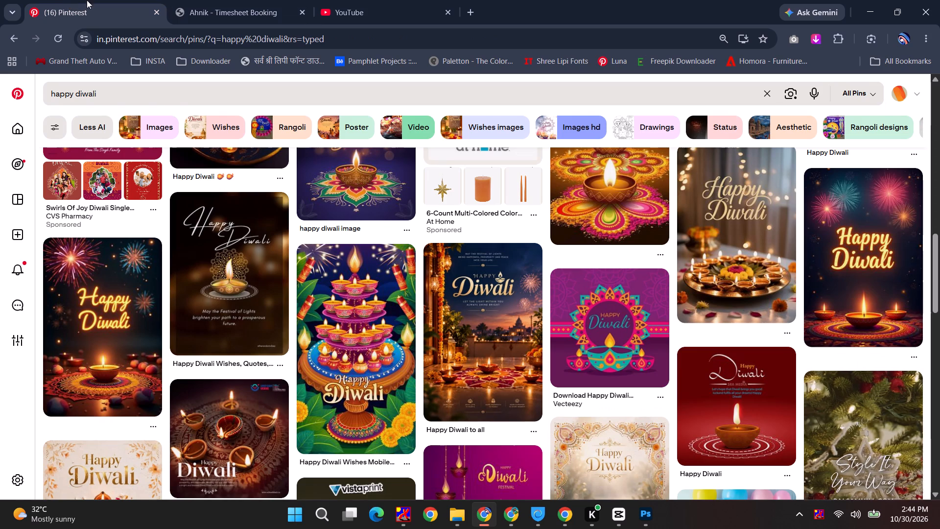
left_click(240, 0)
left_click(424, 1)
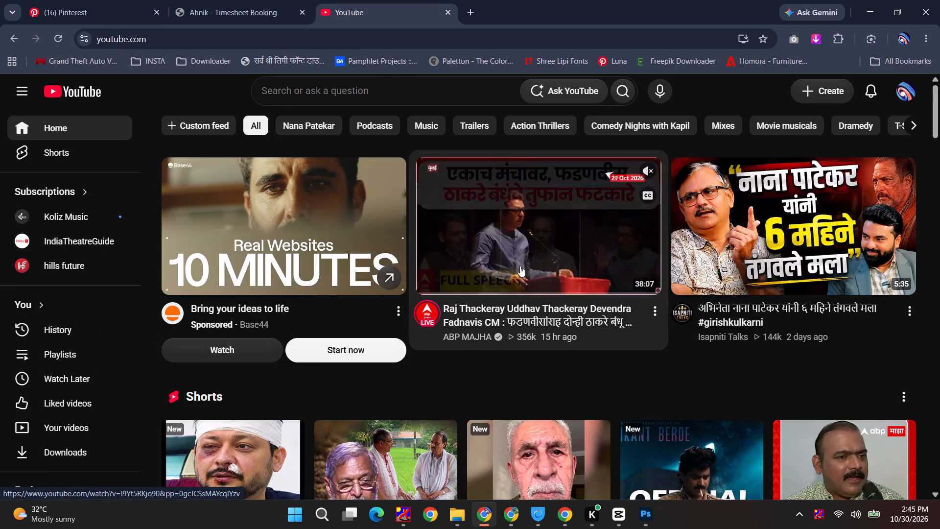
left_click(520, 266)
left_click(208, 0)
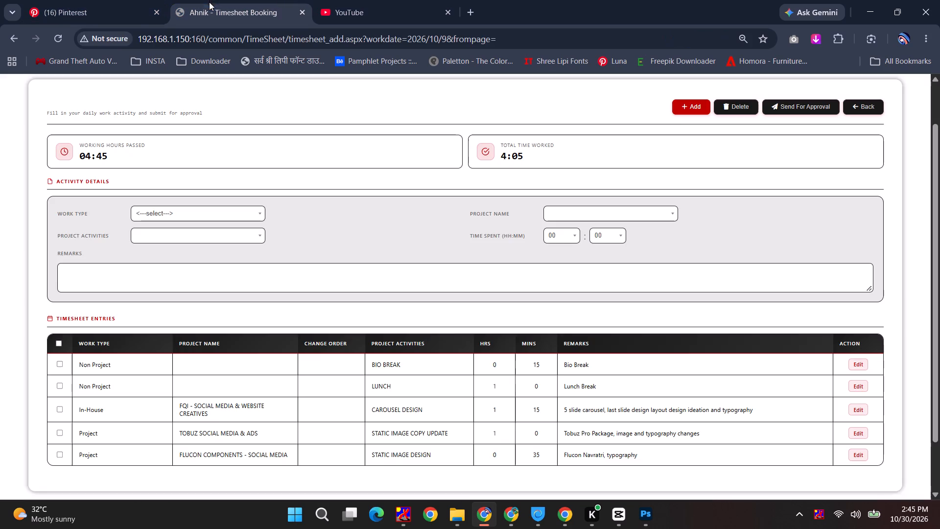
left_click(372, 4)
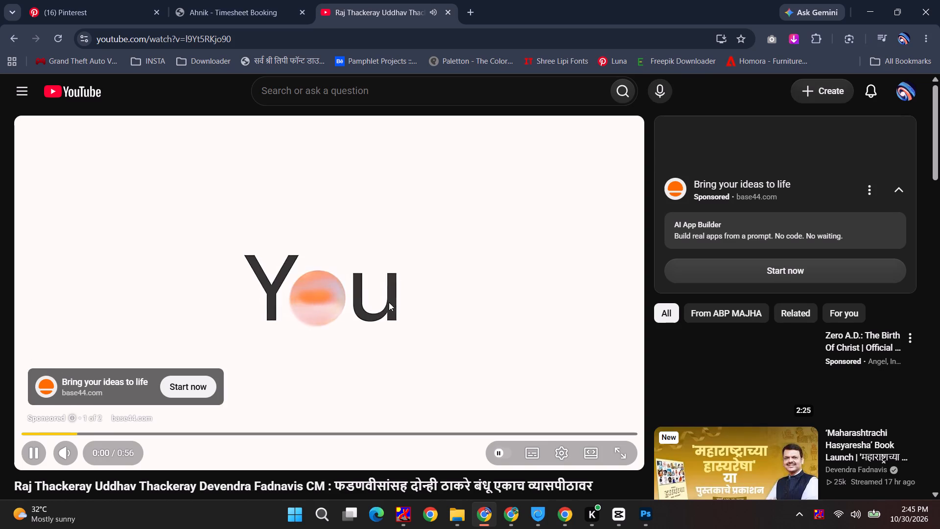
scroll(424, 330, "down", 2)
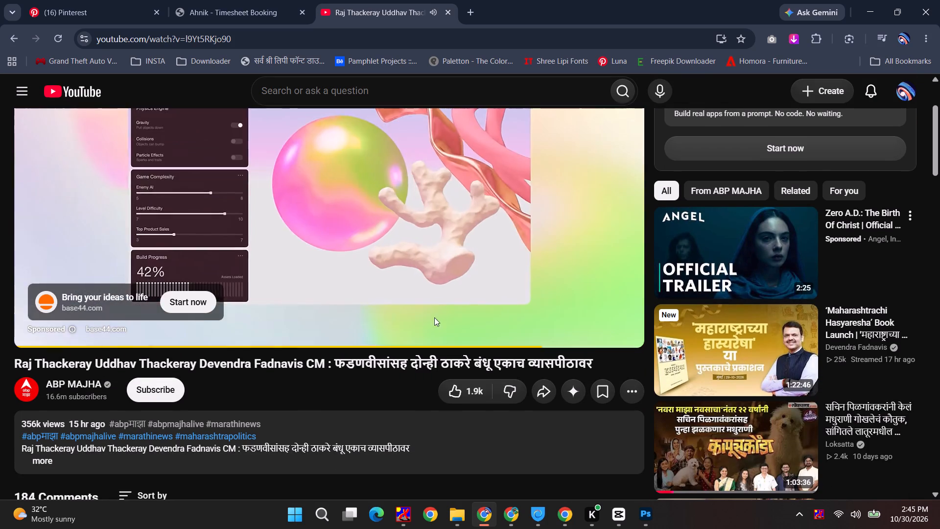
left_click(618, 294)
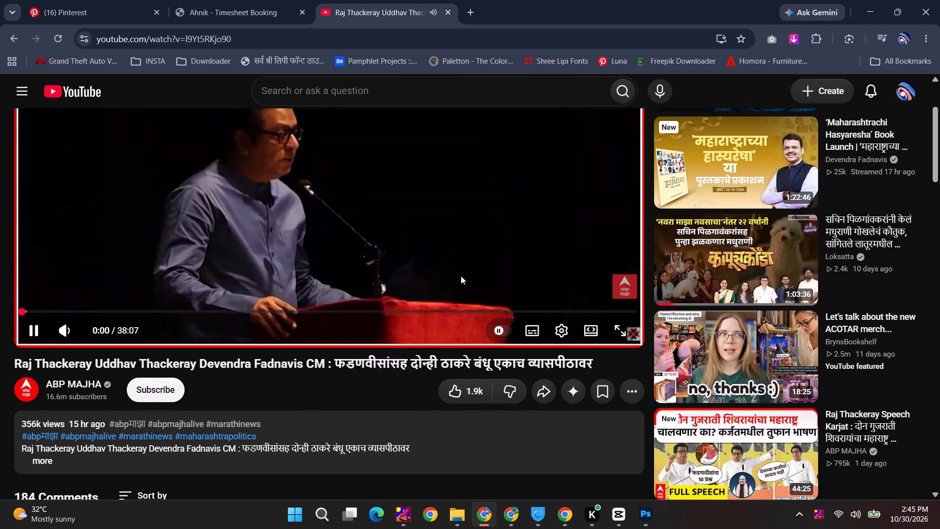
scroll(450, 274, "down", 5)
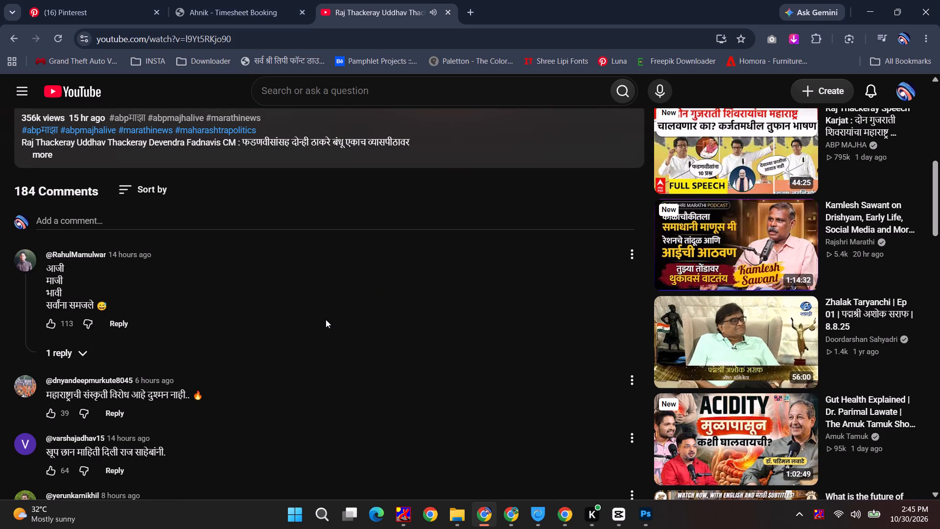
scroll(326, 340, "up", 5)
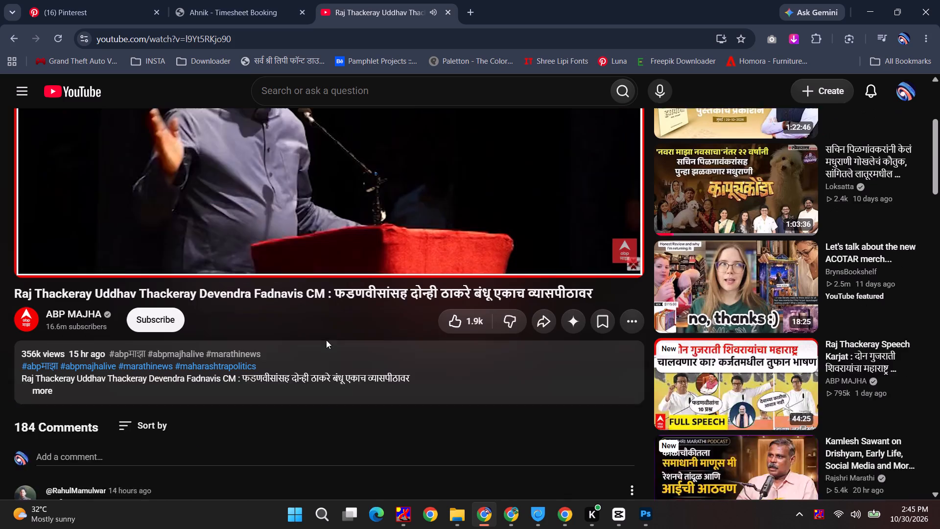
scroll(326, 404, "up", 2)
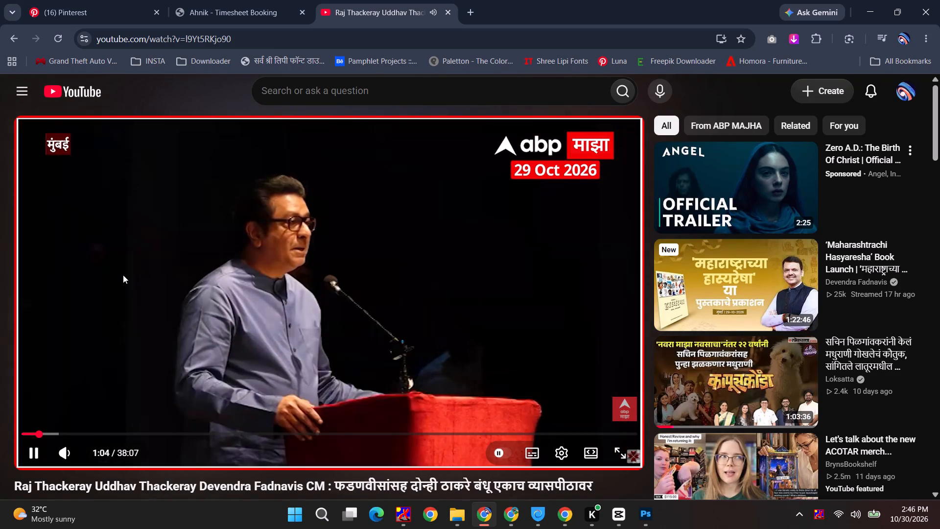
Switch to the 2026 Social Media spreadsheet and find the COSMOS post brief in row 64 of the November 2026 sheet.
left_click(216, 0)
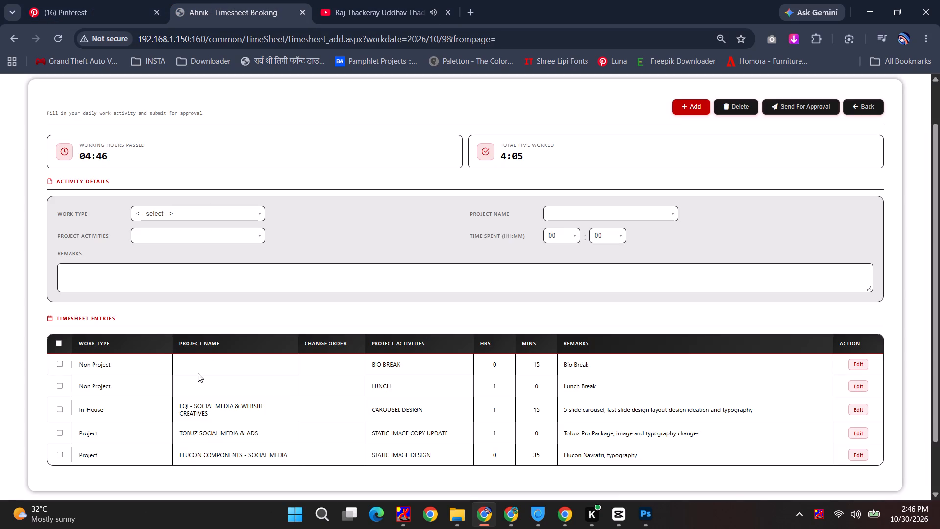
left_click(517, 517)
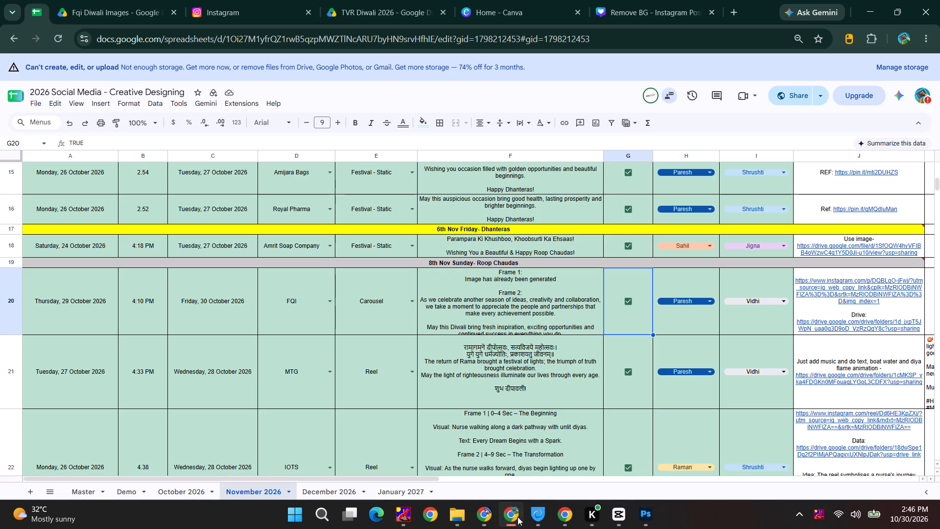
scroll(490, 268, "down", 16)
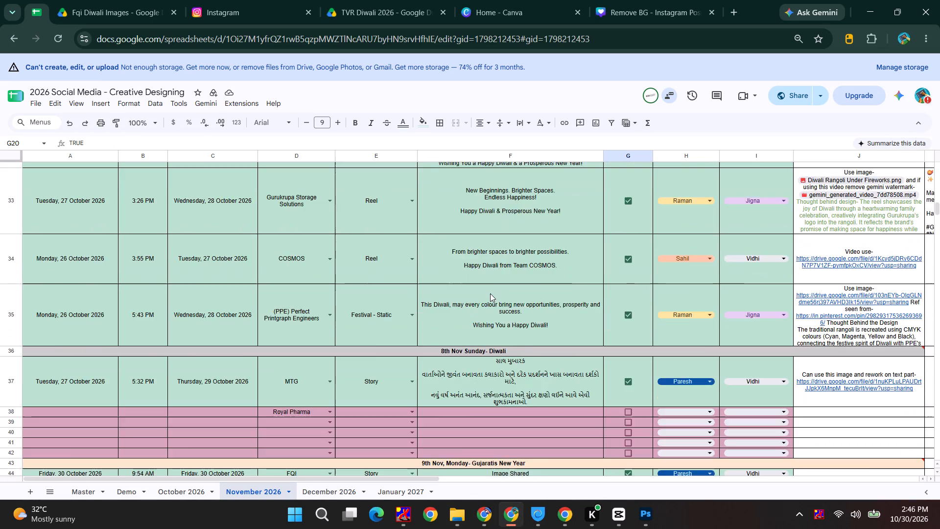
scroll(490, 293, "down", 11)
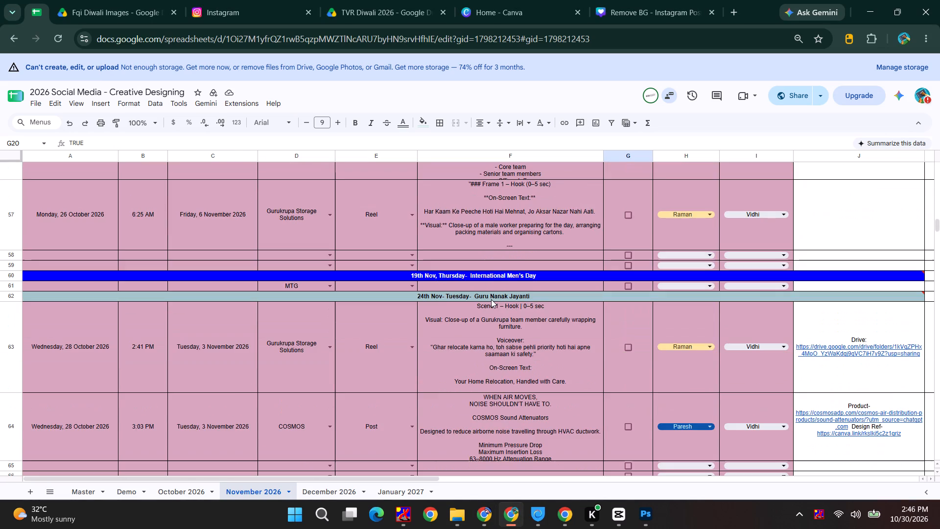
scroll(491, 299, "down", 2)
left_click(564, 302)
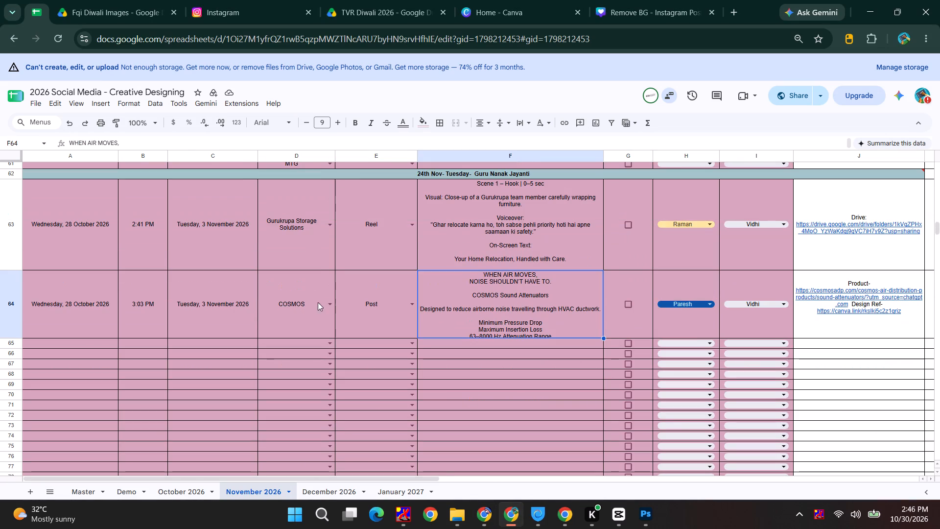
Open the sound attenuators product page and the Canva design reference linked in row 64, ending on the Canva design.
left_click(819, 291)
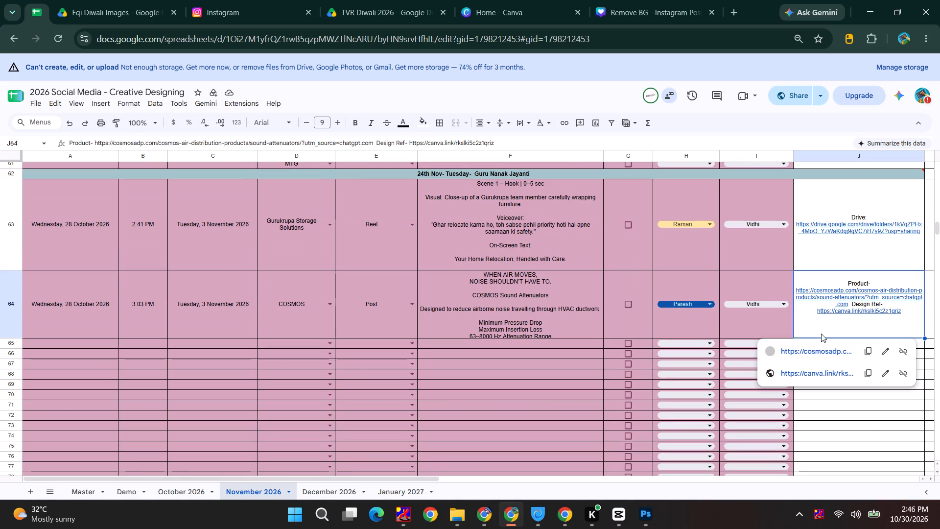
left_click(803, 354)
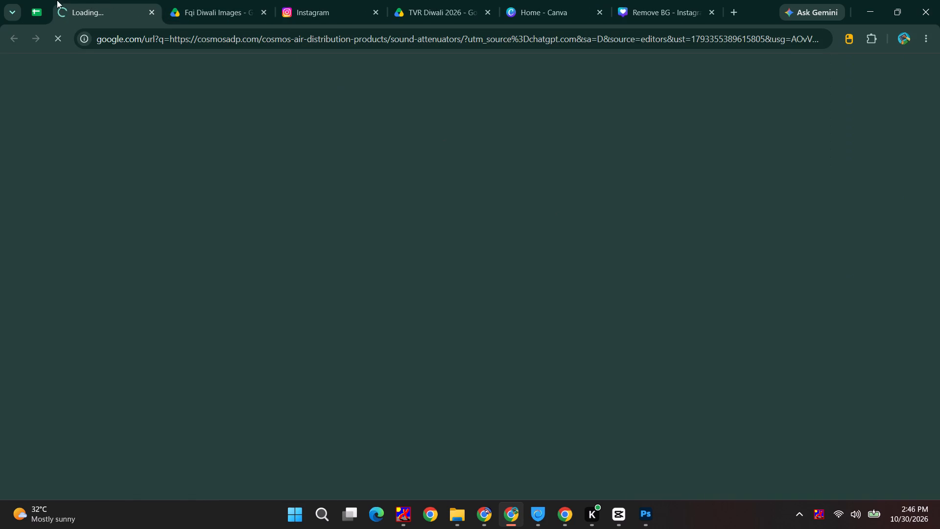
left_click(34, 0)
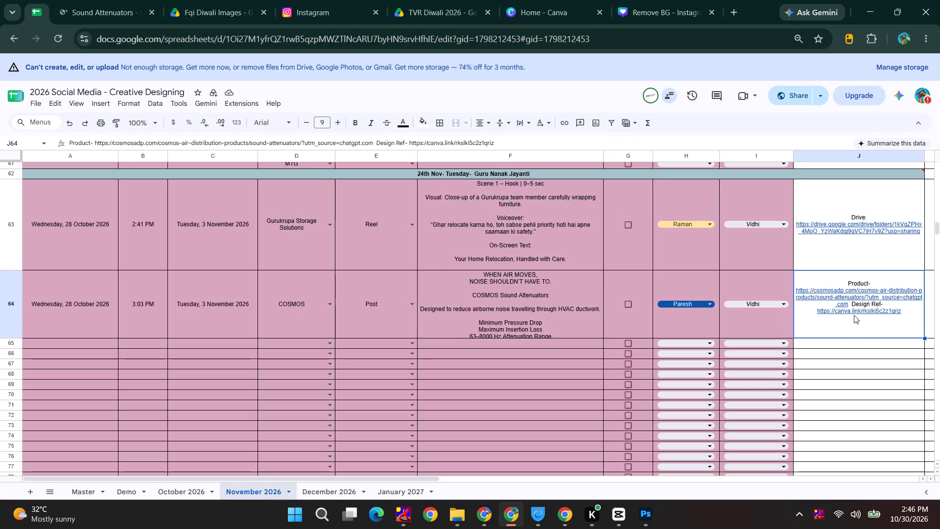
left_click(854, 312)
left_click(816, 383)
left_click(174, 0)
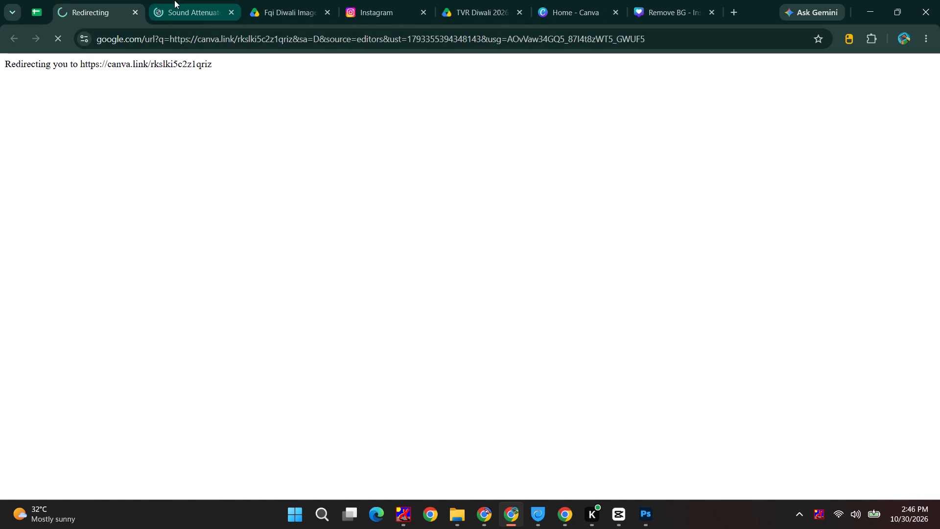
left_click(80, 0)
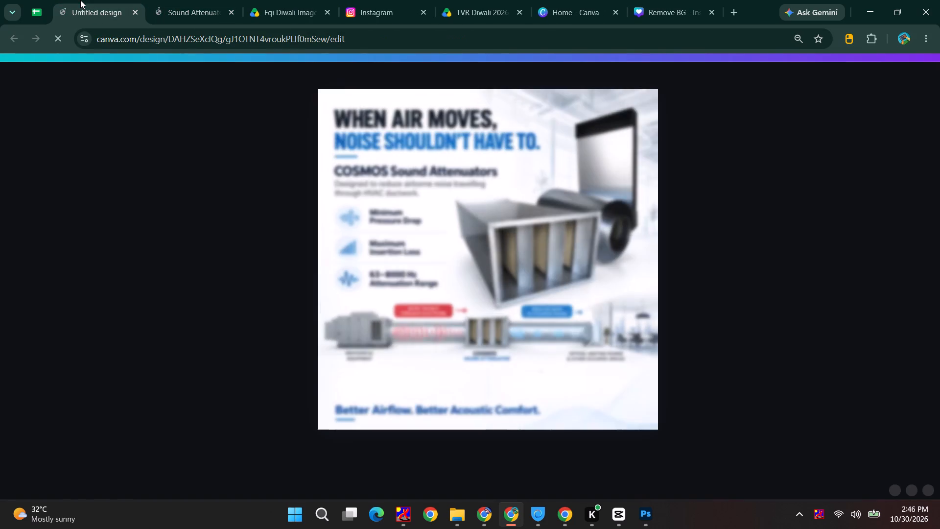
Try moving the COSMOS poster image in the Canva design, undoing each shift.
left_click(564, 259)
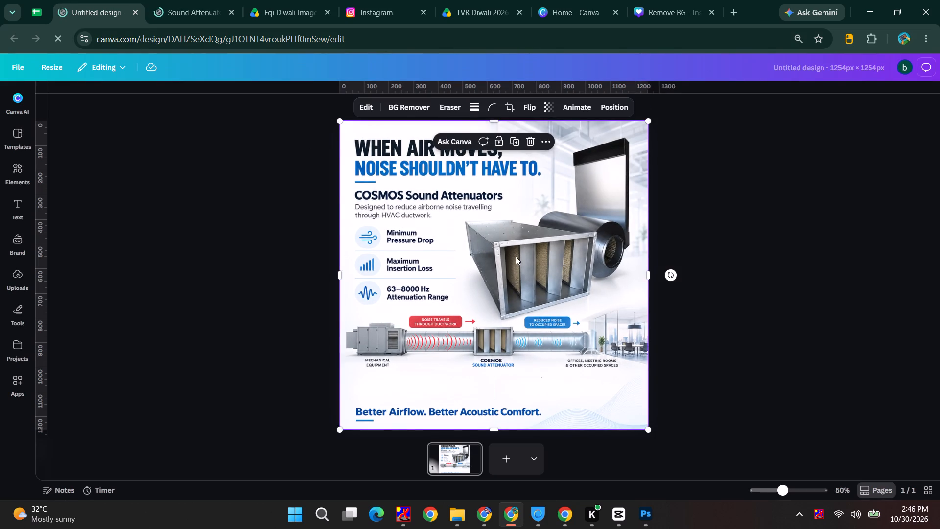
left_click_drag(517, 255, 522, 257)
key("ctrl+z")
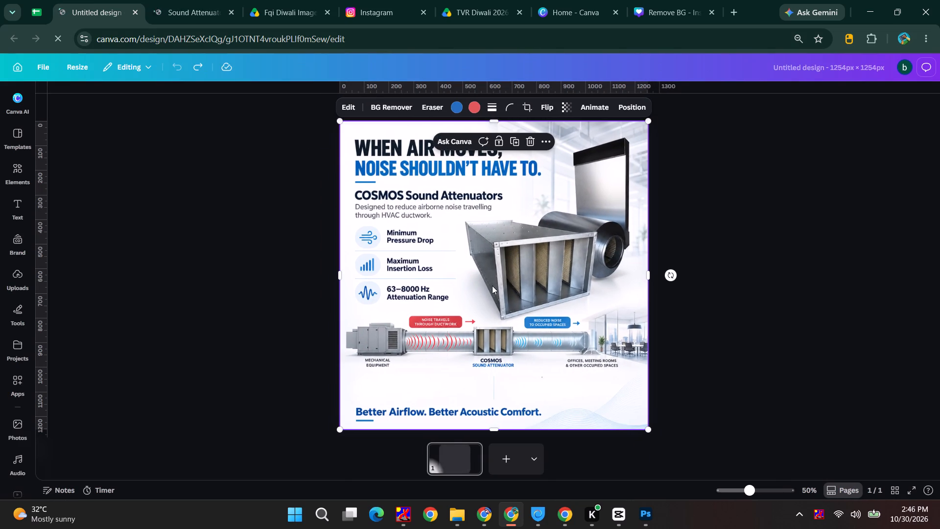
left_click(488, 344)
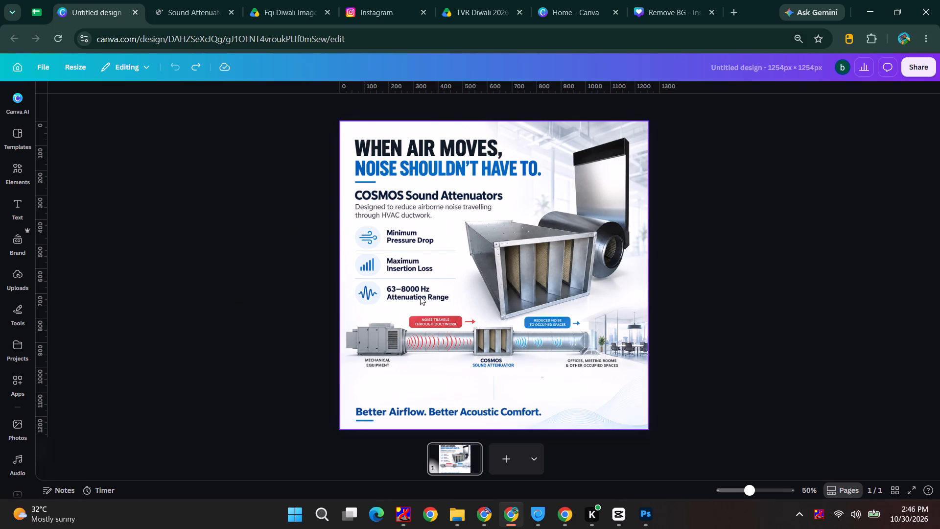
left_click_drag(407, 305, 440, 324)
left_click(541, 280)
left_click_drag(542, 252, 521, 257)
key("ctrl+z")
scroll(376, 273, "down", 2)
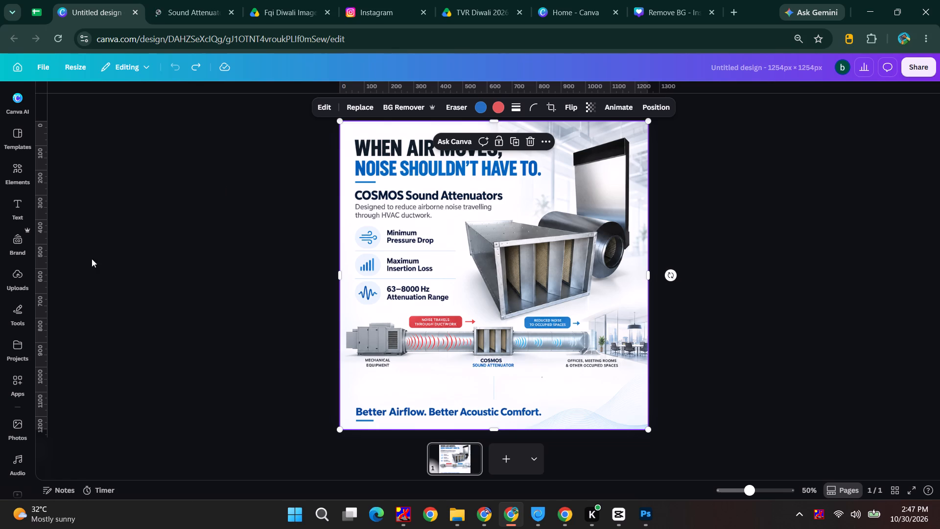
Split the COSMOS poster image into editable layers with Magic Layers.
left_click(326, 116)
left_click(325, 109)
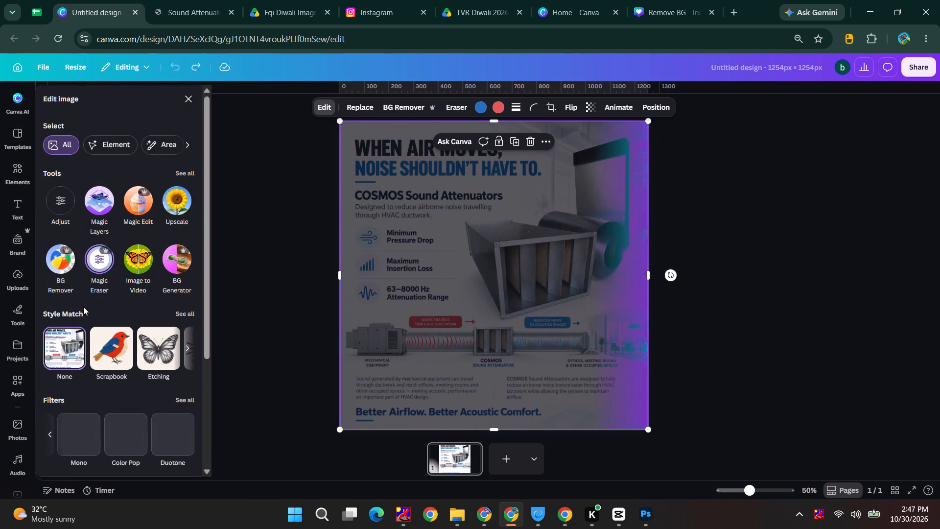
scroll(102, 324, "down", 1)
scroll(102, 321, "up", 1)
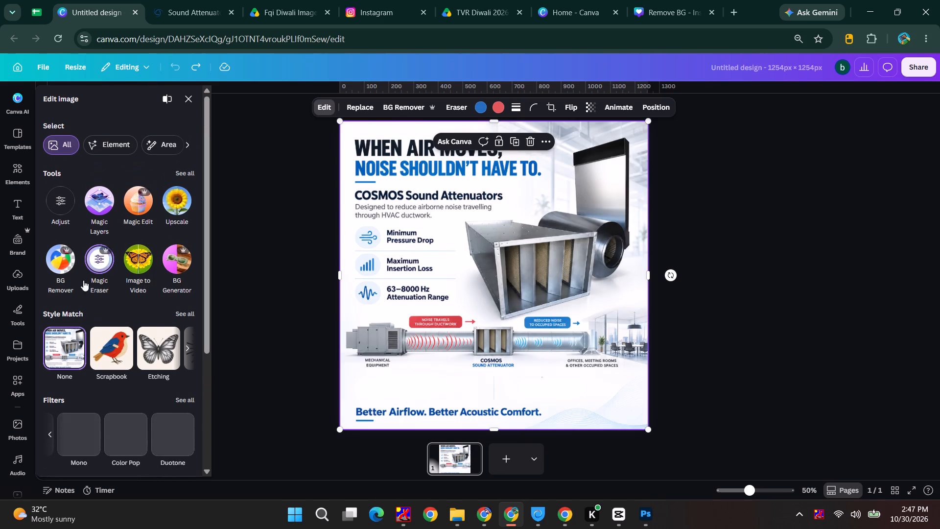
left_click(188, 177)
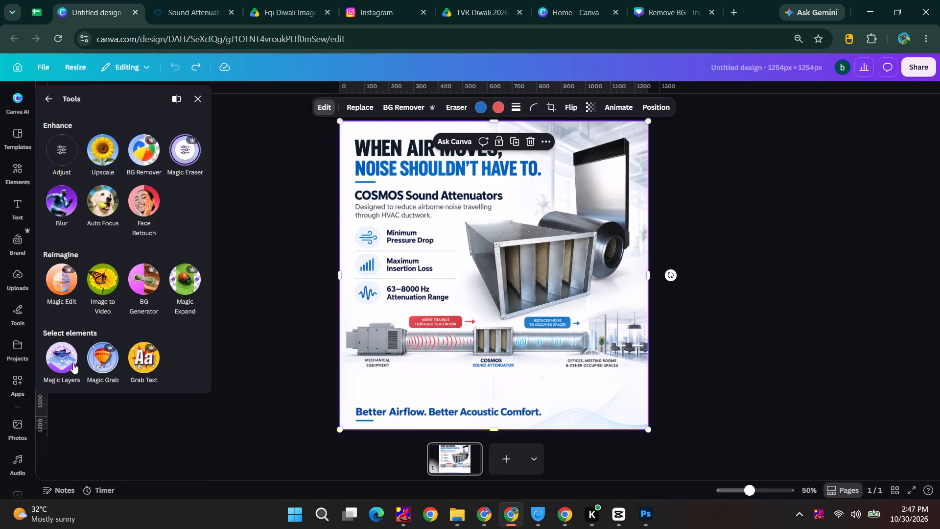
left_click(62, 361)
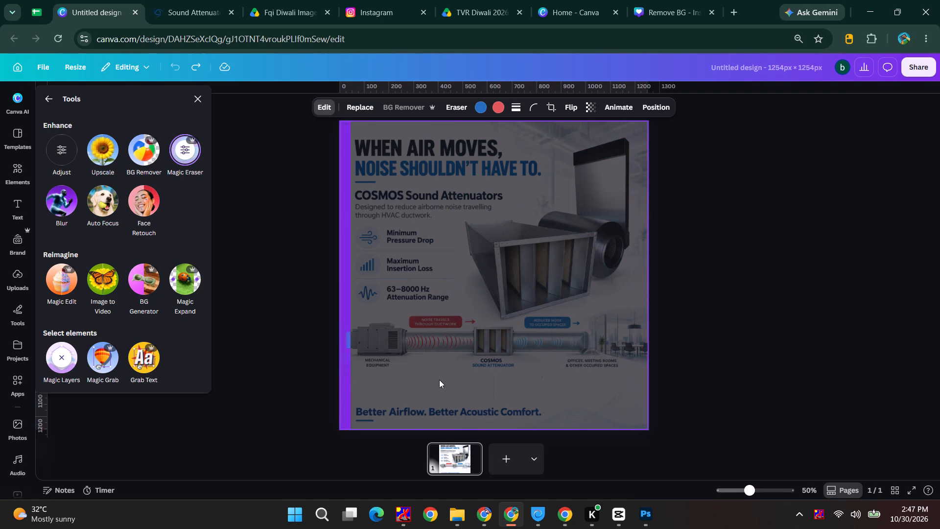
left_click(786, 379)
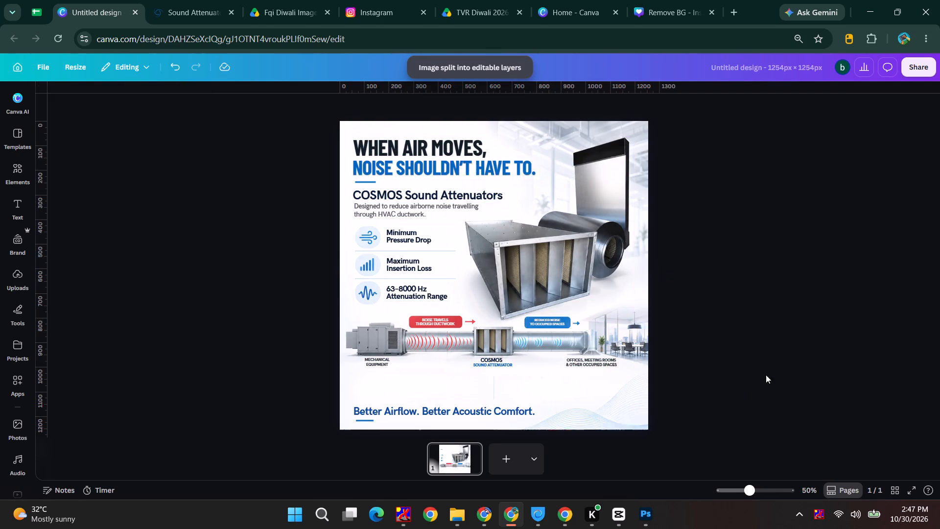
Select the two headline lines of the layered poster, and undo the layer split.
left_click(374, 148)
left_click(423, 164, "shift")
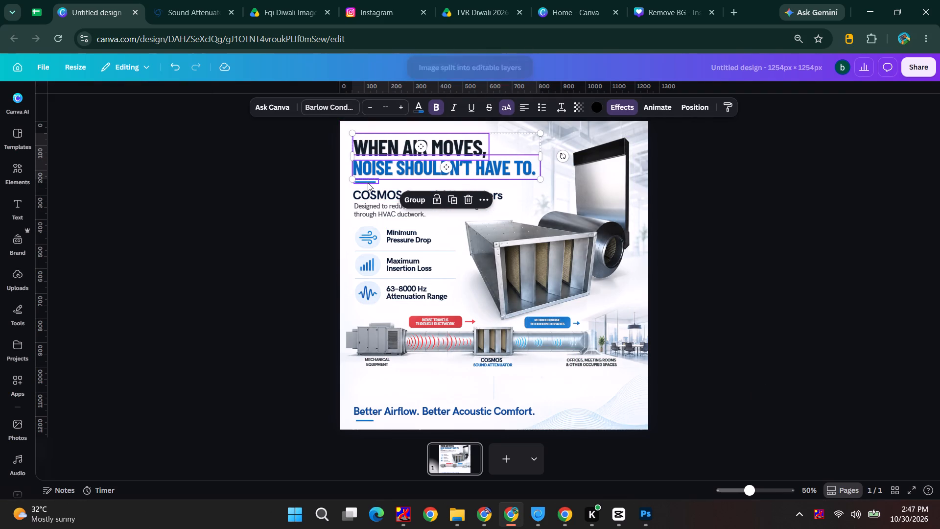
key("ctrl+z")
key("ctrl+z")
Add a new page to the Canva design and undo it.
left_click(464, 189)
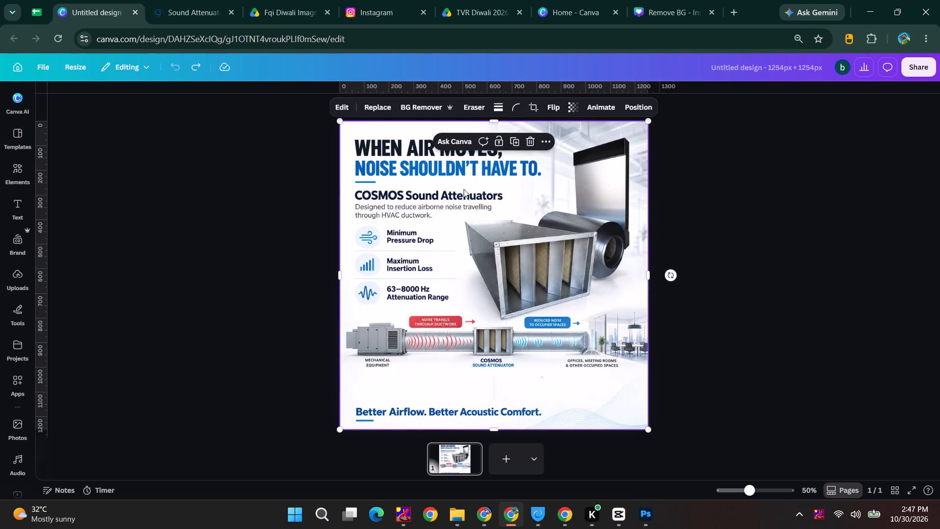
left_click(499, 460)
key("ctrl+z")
Duplicate the COSMOS poster page as a second page.
left_click(470, 451)
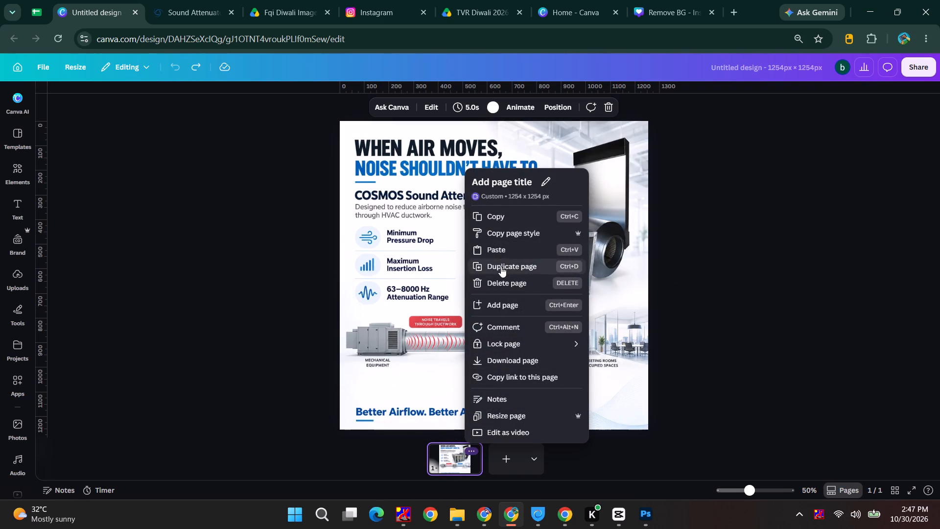
left_click(501, 266)
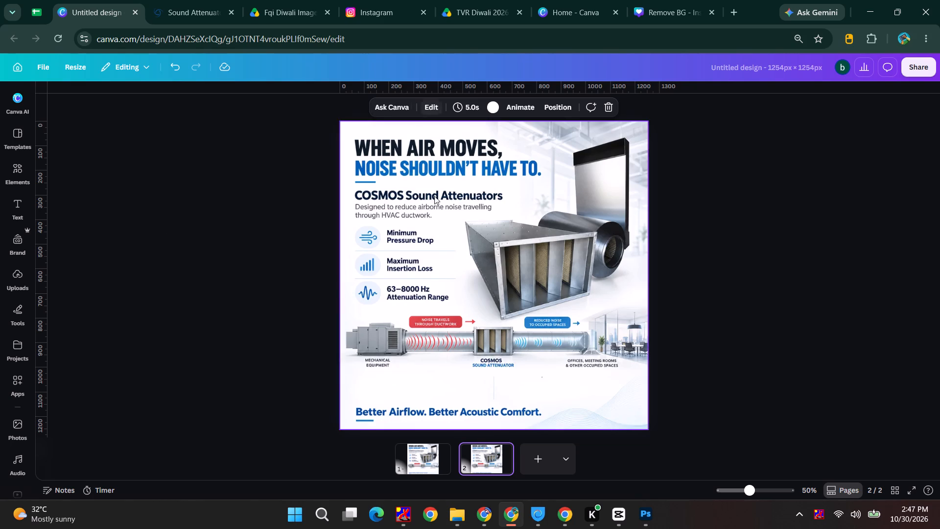
Split the poster image on the duplicated page into editable layers with Magic Layers.
left_click(436, 220)
left_click(299, 107)
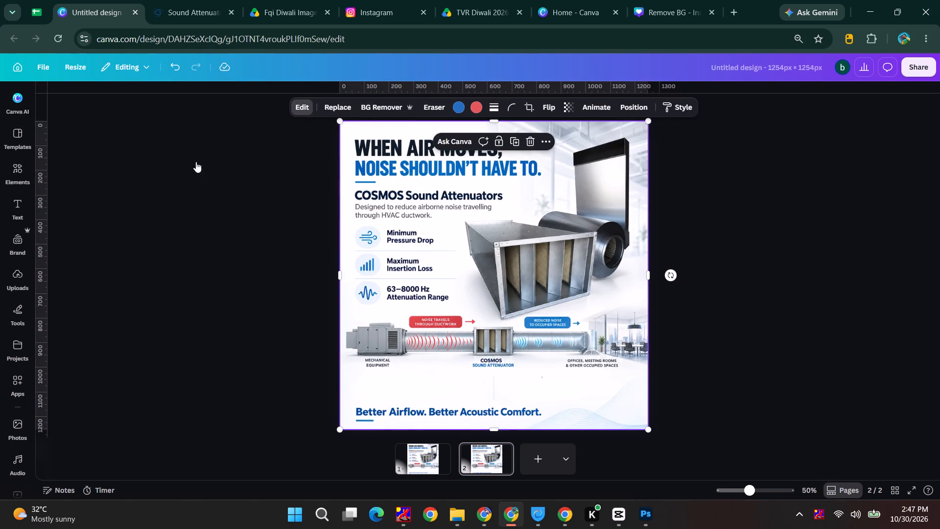
left_click(185, 172)
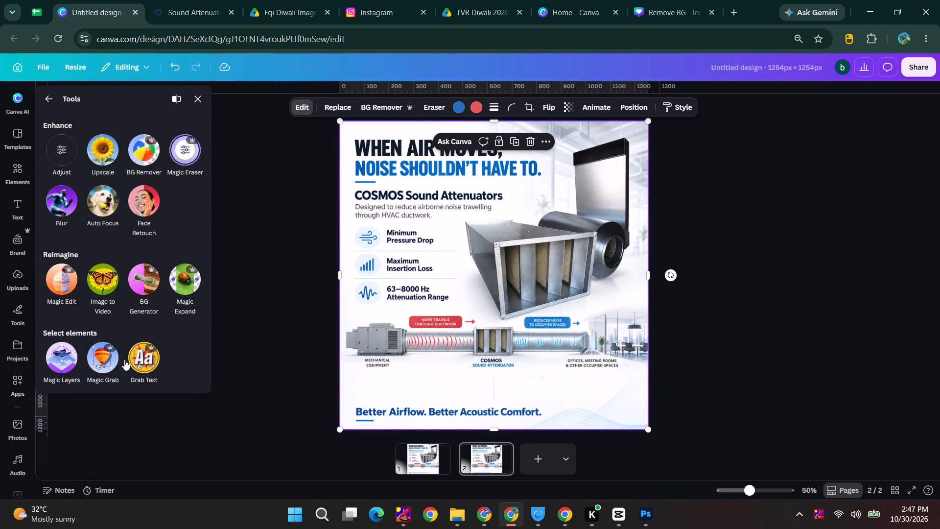
left_click(70, 364)
left_click(783, 334)
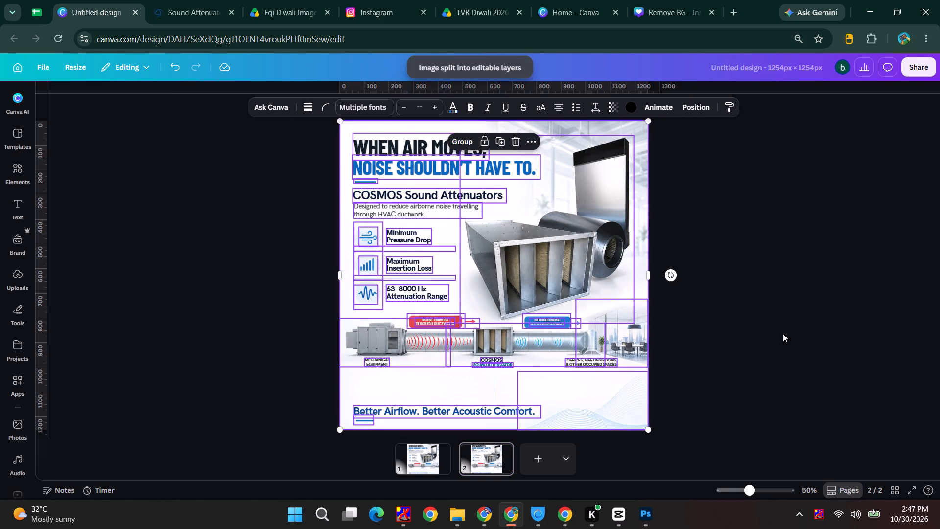
left_click(413, 464)
left_click(479, 460)
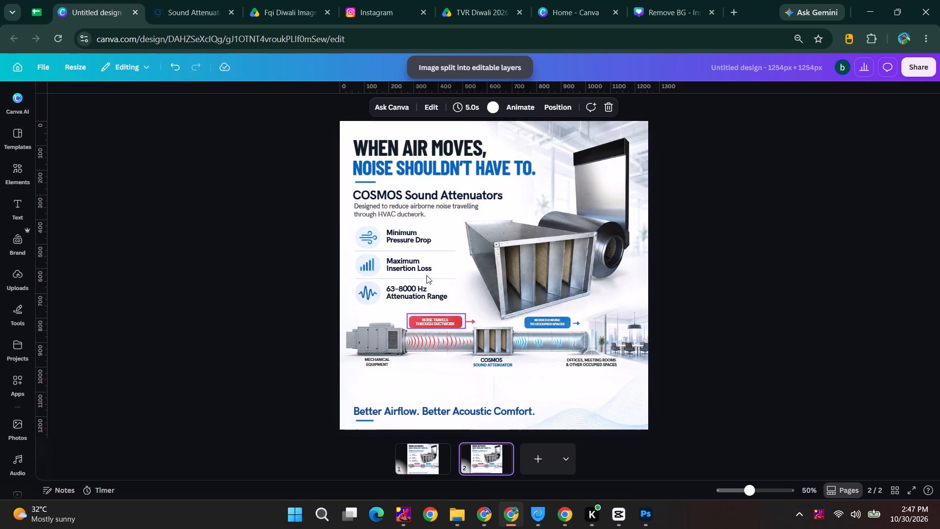
Delete the headline, COSMOS Sound Attenuators text, feature list with icons, and Better Airflow tagline from page 2.
left_click(411, 160)
left_click_drag(312, 135, 446, 199)
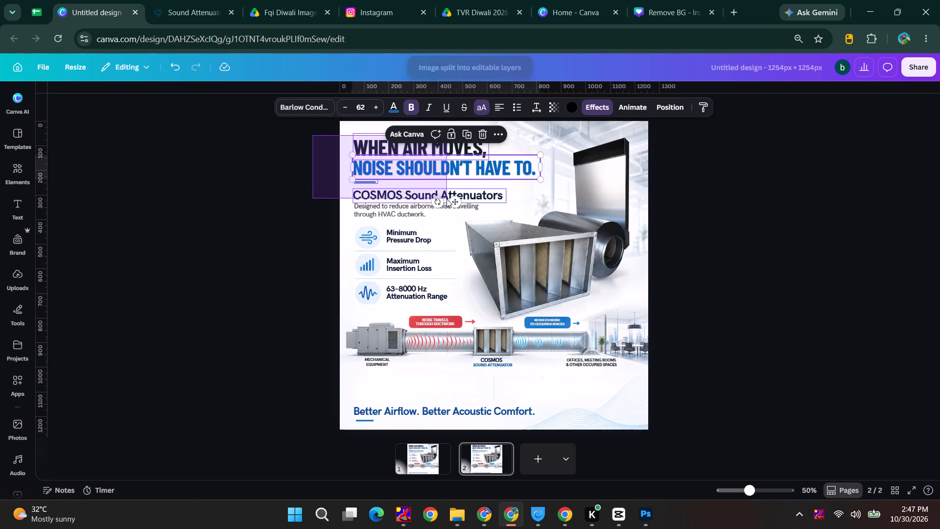
left_click_drag(446, 199, 447, 215)
key("BackSpace")
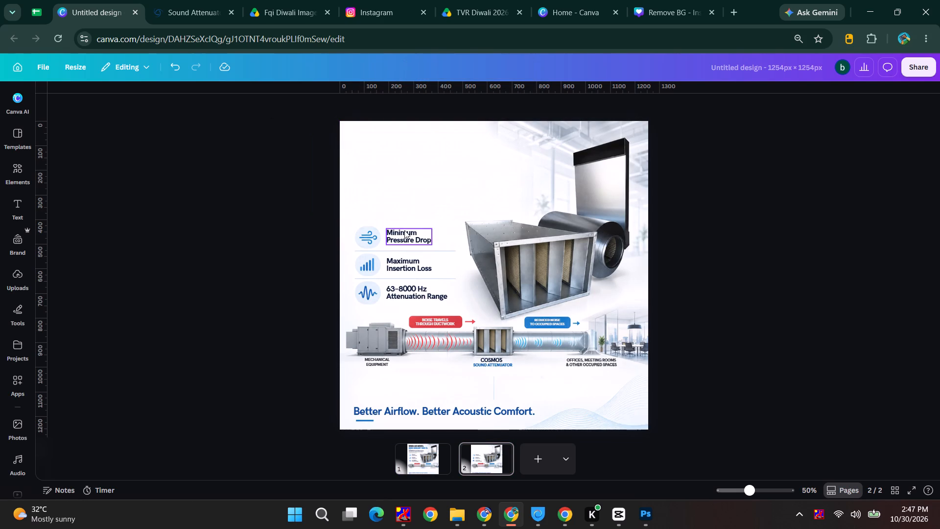
left_click_drag(343, 212, 449, 301)
key("BackSpace")
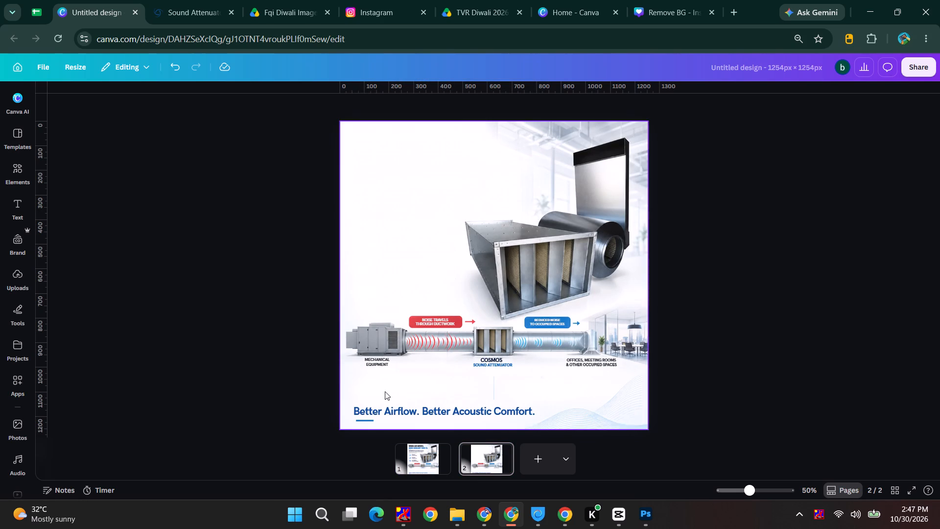
left_click_drag(344, 400, 683, 455)
key("BackSpace")
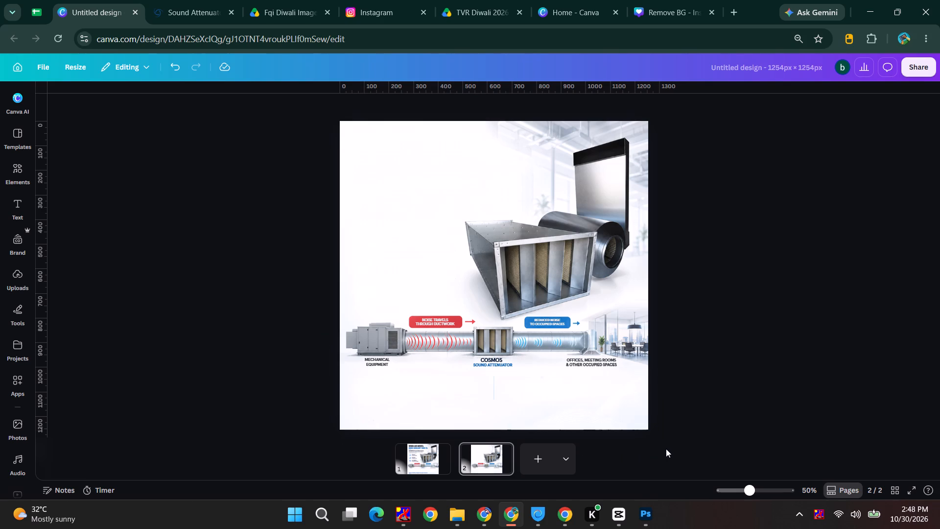
Delete the blue label above the duct diagram, both its text and its box.
left_click(547, 321)
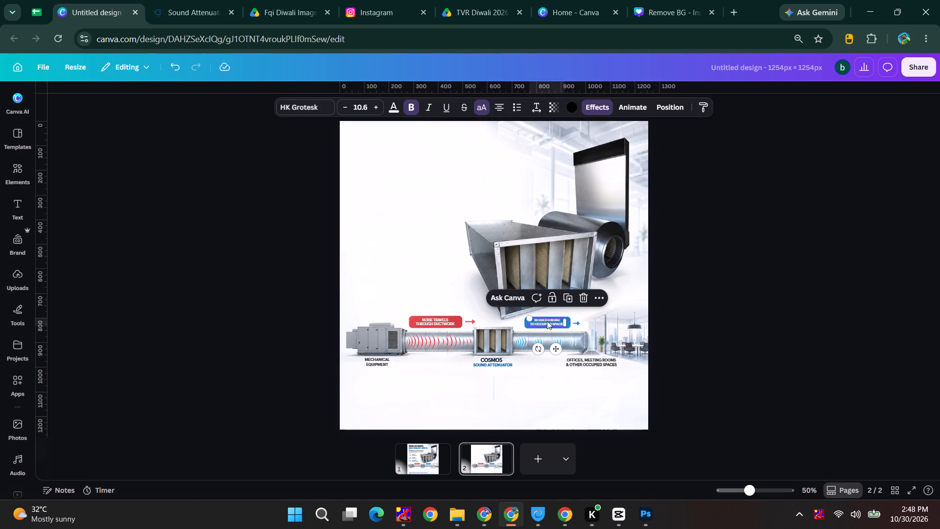
key("BackSpace")
left_click(547, 321)
key("BackSpace")
left_click(576, 321)
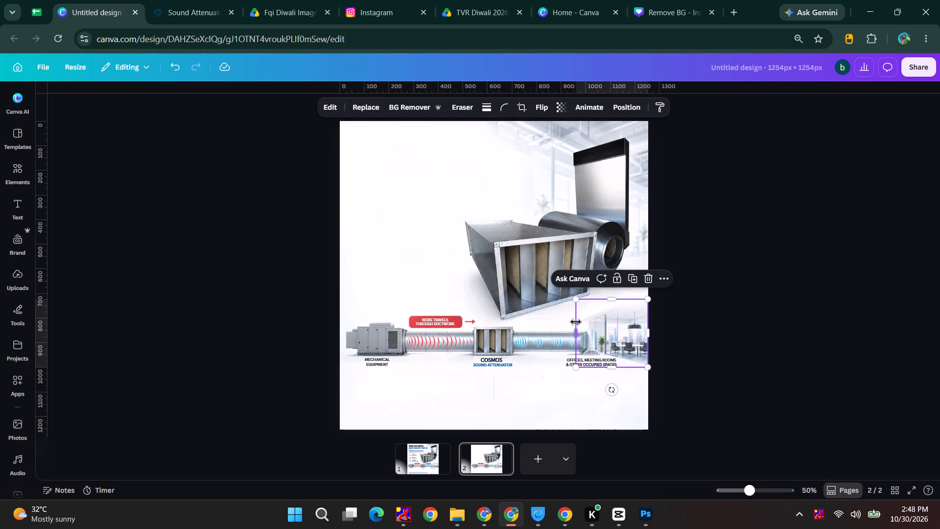
left_click(560, 320)
left_click(673, 311)
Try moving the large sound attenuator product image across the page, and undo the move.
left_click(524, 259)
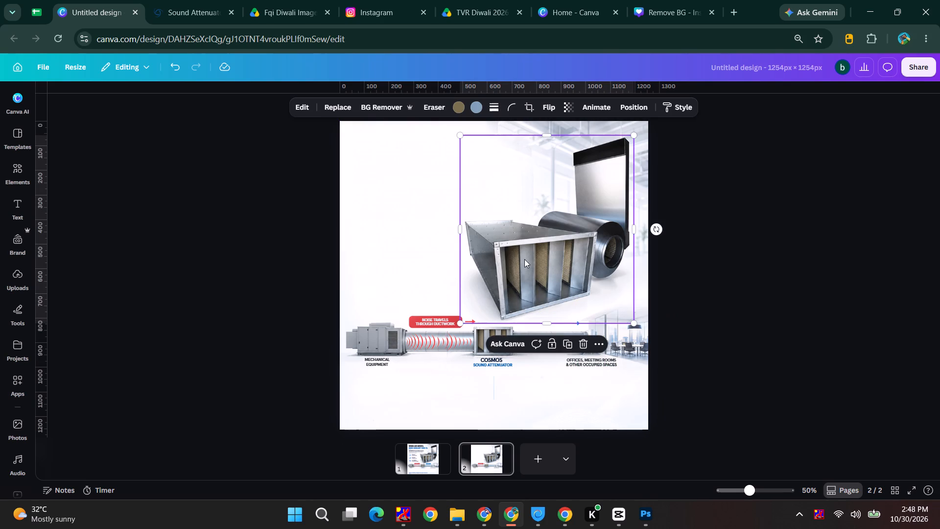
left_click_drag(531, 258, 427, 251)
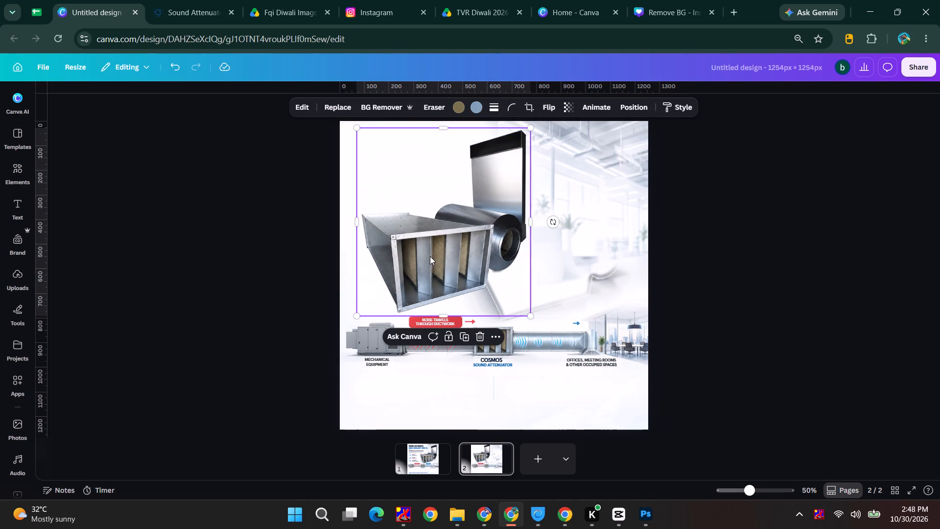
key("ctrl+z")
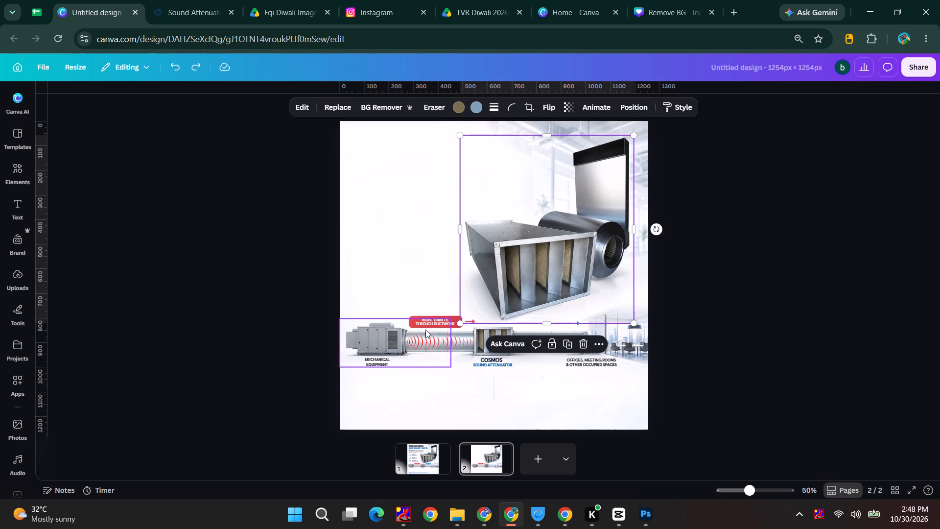
Delete the Mechanical Equipment, COSMOS, Sound Attenuator and Offices captions beneath the duct diagram.
scroll(418, 331, "up", 3, "ctrl")
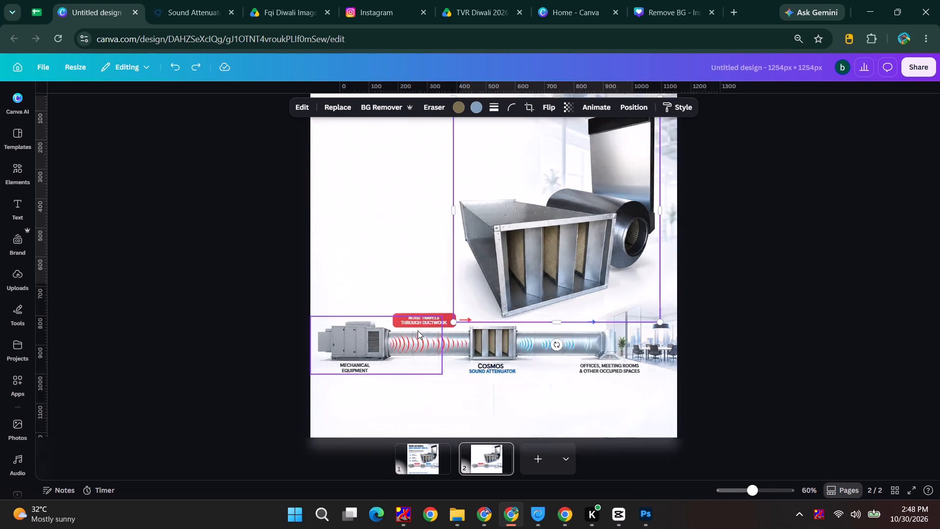
scroll(418, 331, "up", 2, "ctrl")
left_click(486, 402)
left_click(228, 403, "shift")
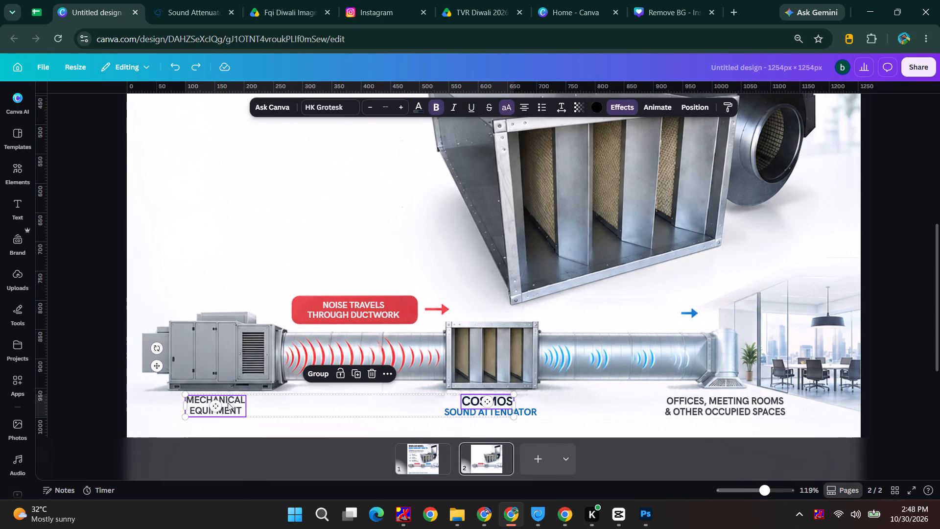
left_click(532, 413, "shift")
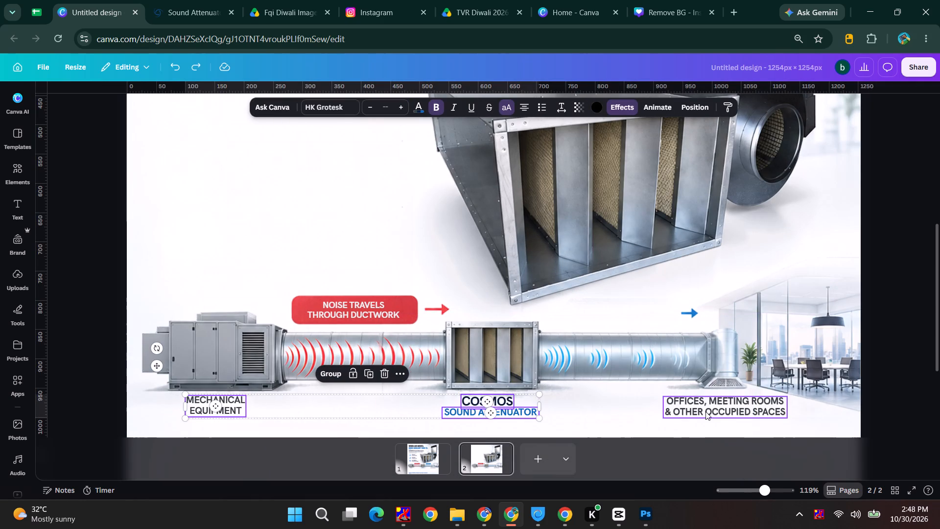
left_click(705, 411, "shift")
key("BackSpace")
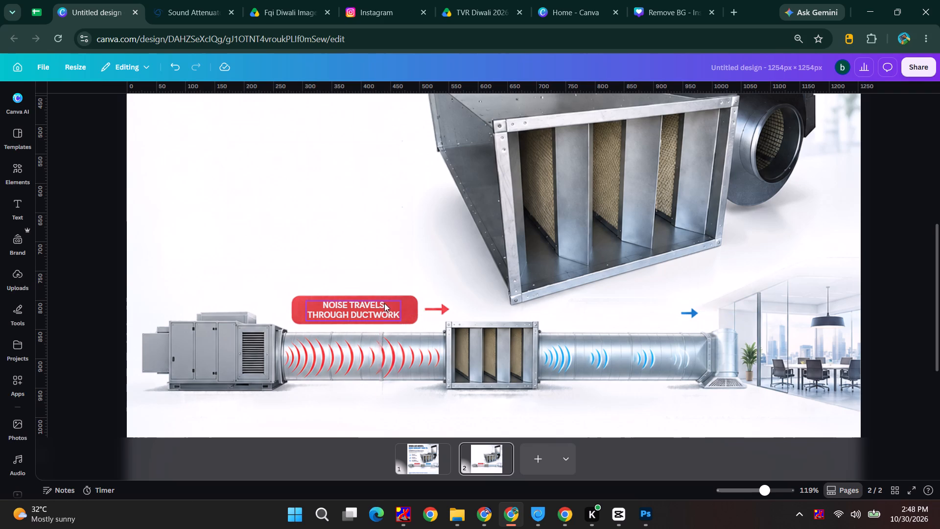
Delete the red and blue arrows and the red Noise Travels Through Ductwork label above the duct diagram.
left_click(434, 307)
key("BackSpace")
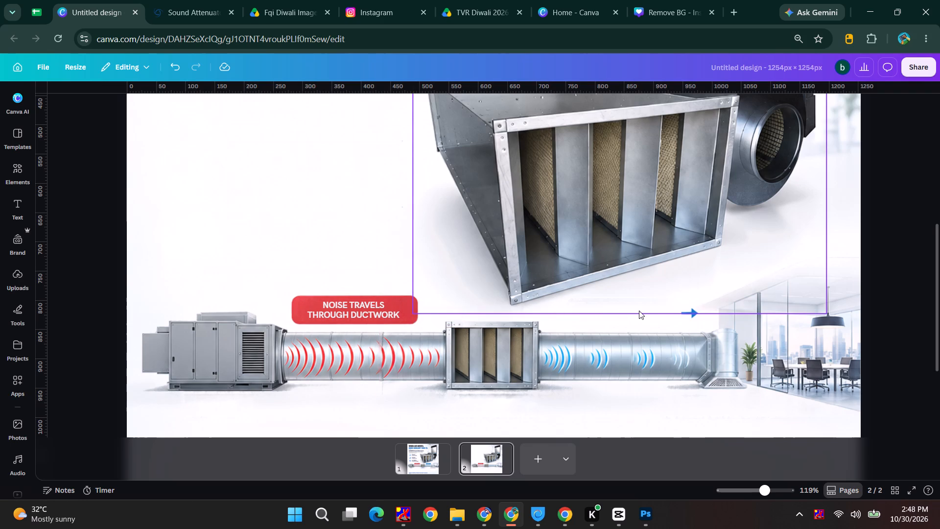
left_click(691, 311)
left_click(678, 313)
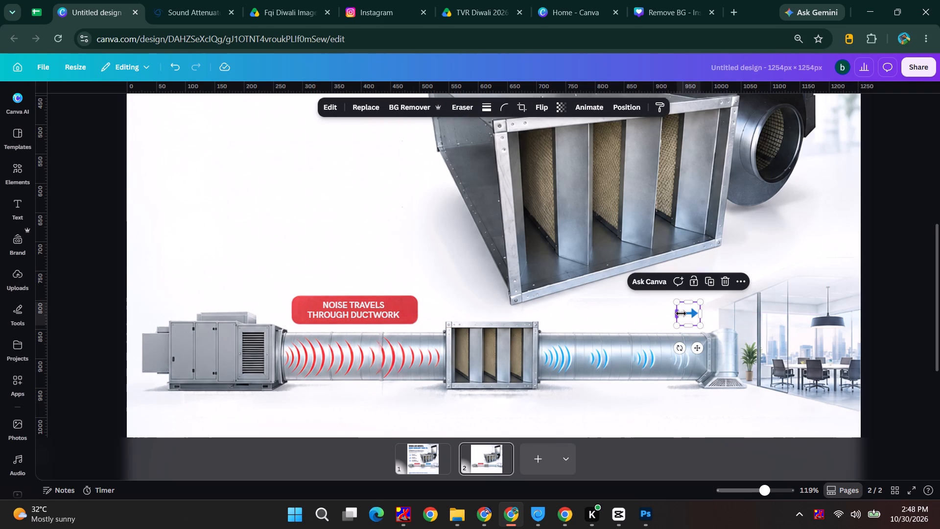
key("BackSpace")
left_click(402, 312)
key("BackSpace")
left_click(359, 312)
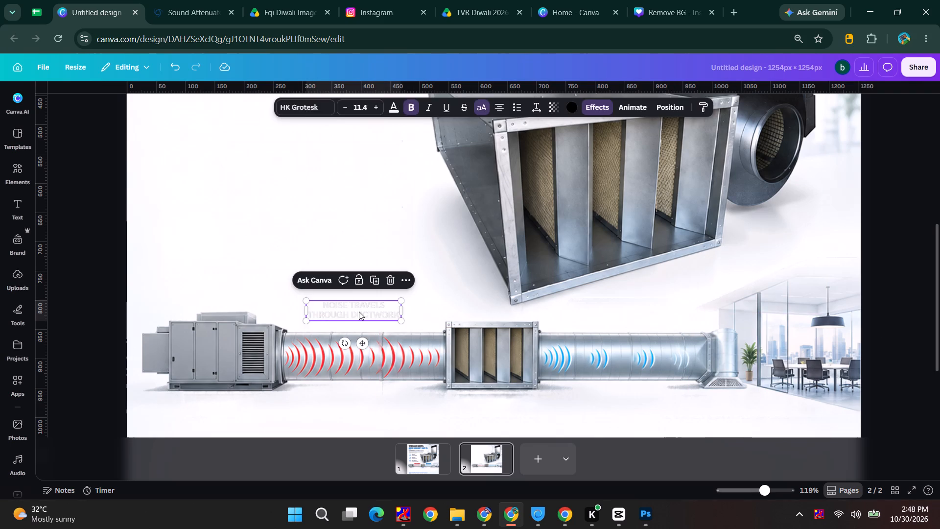
key("BackSpace")
Delete the full-page background image that carries the leftover vertical line.
scroll(569, 291, "down", 3, "alt")
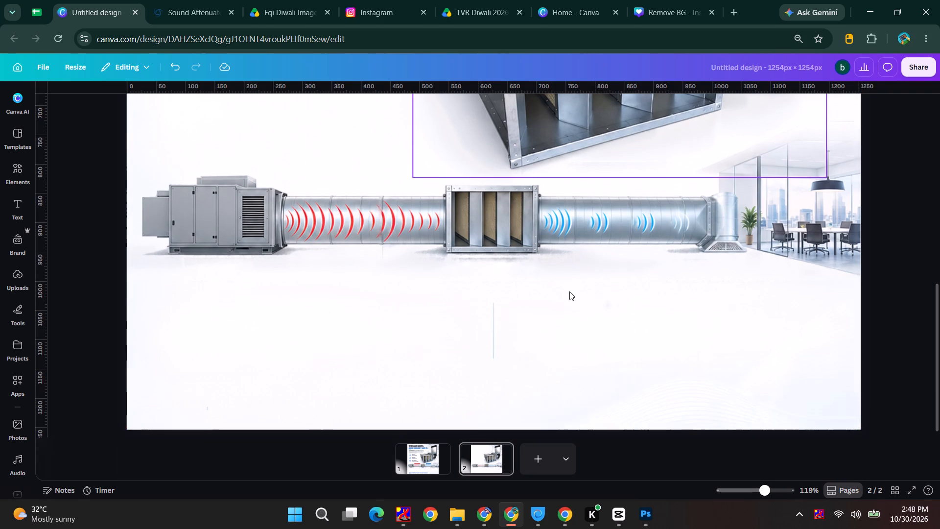
left_click_drag(441, 309, 522, 355)
left_click(493, 329)
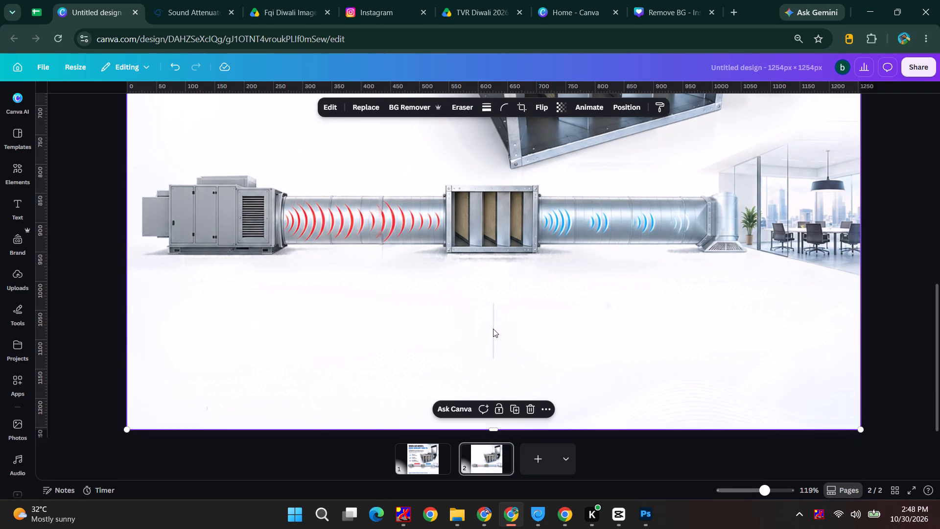
key("BackSpace")
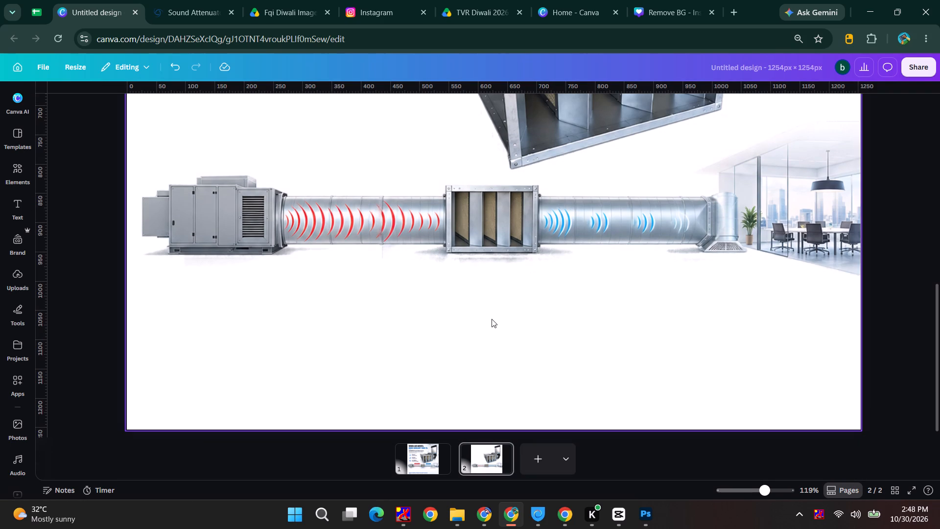
Move the three duct diagram images together lower on the page, away from the product image.
scroll(492, 319, "down", 1)
scroll(493, 319, "up", 5)
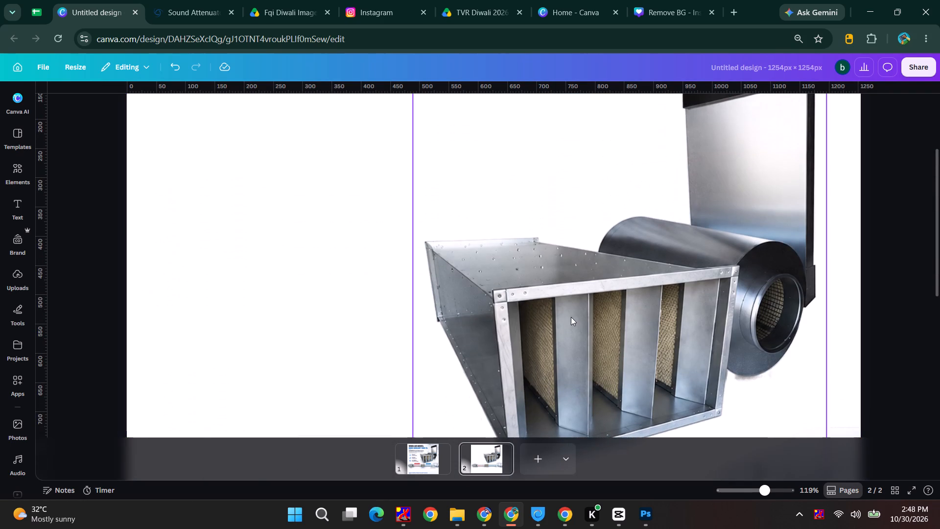
scroll(571, 317, "down", 4, "ctrl")
left_click(755, 315)
left_click(668, 359)
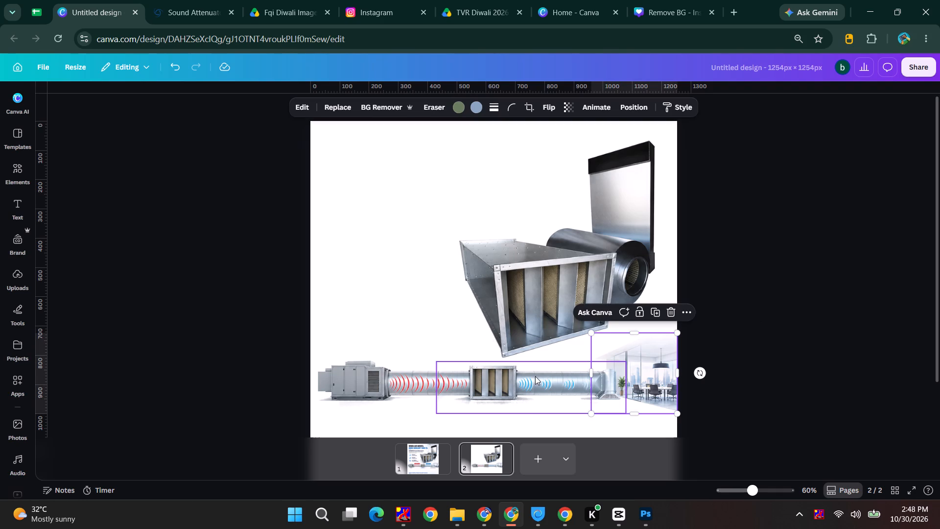
left_click(535, 376)
left_click(407, 381, "shift")
left_click(670, 381, "shift")
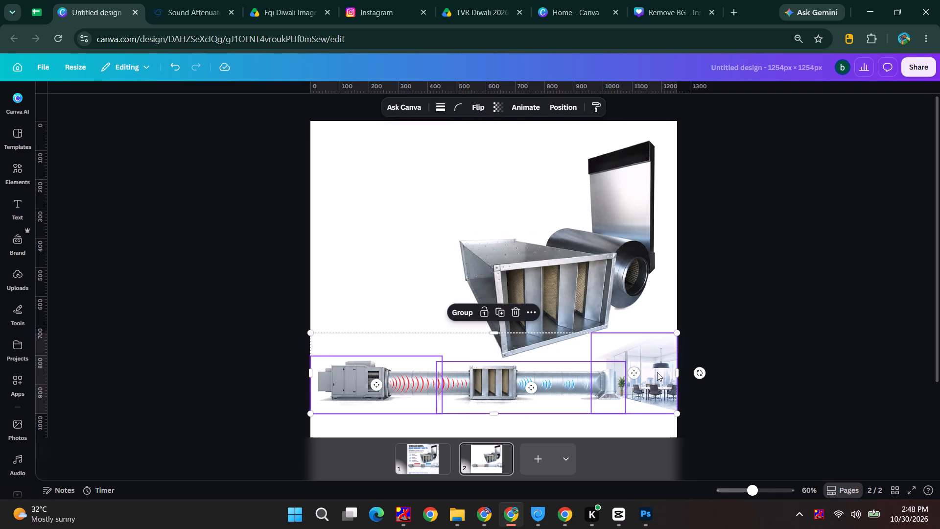
left_click_drag(658, 377, 659, 418)
key("ctrl+z")
scroll(593, 366, "down", 3)
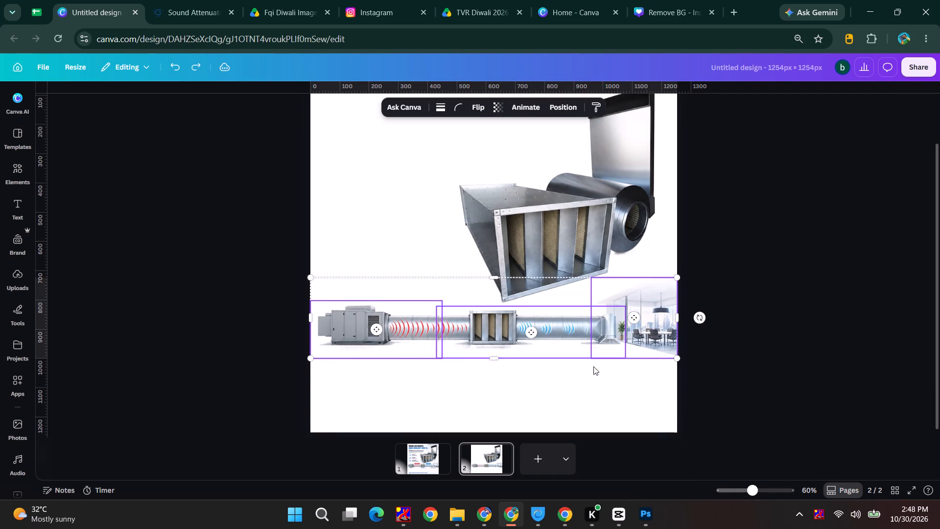
left_click_drag(636, 324, 635, 366)
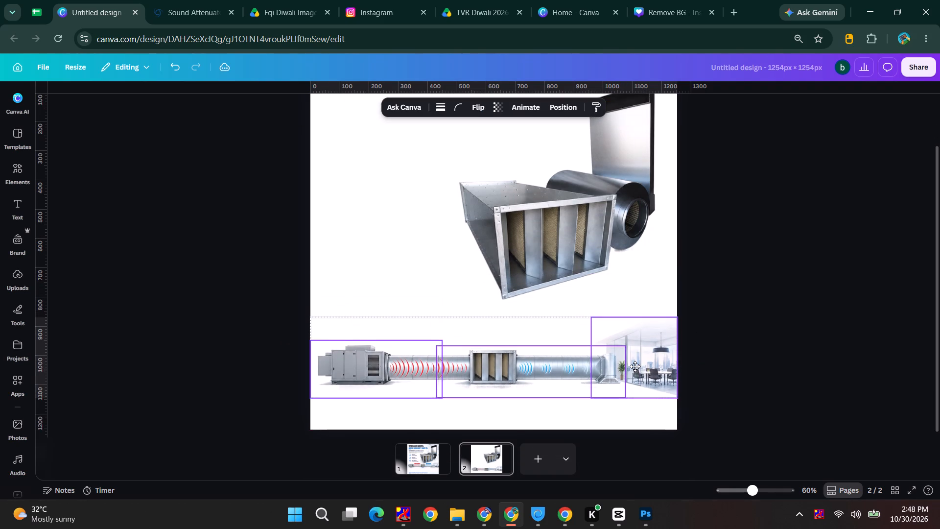
left_click_drag(635, 366, 634, 362)
left_click(741, 325)
Move the large sound attenuator product image to the horizontal centre of the page, above the duct diagram.
scroll(653, 334, "down", 1, "ctrl")
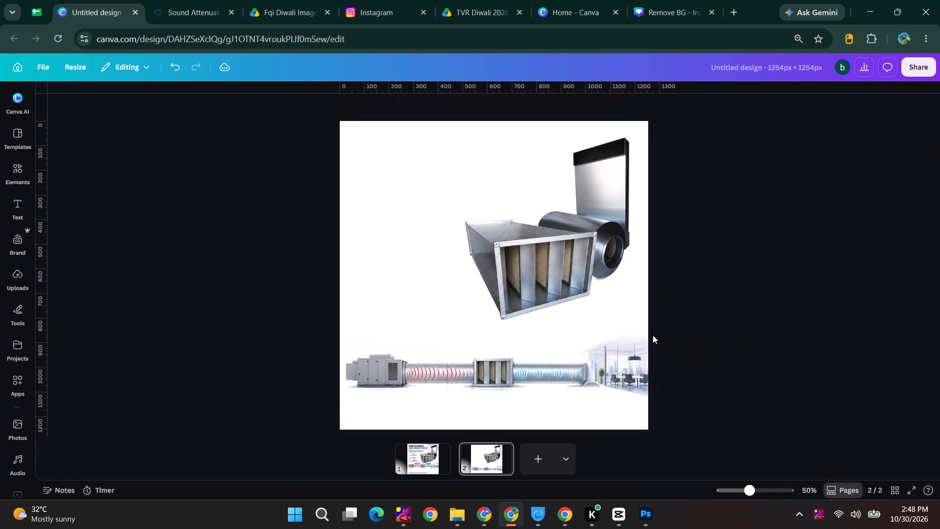
scroll(653, 335, "down", 1, "ctrl")
left_click_drag(572, 270, 527, 283)
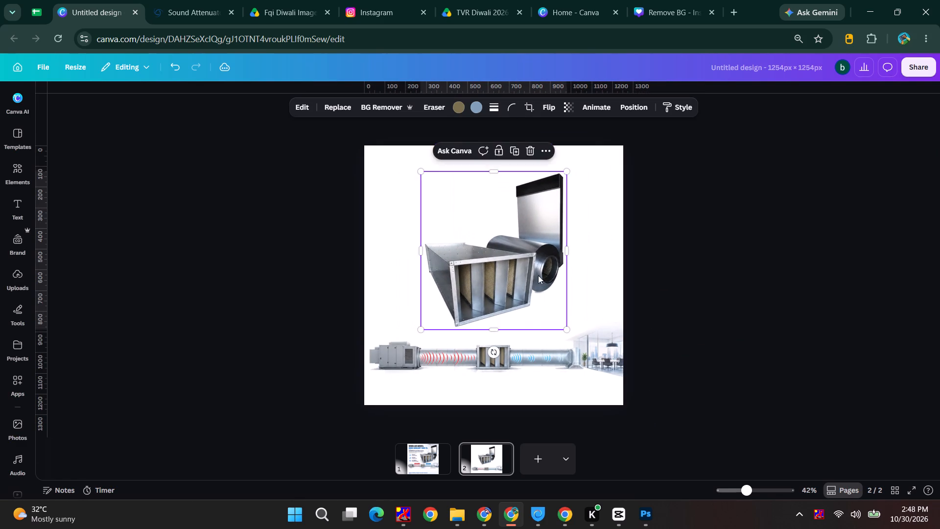
left_click(674, 241)
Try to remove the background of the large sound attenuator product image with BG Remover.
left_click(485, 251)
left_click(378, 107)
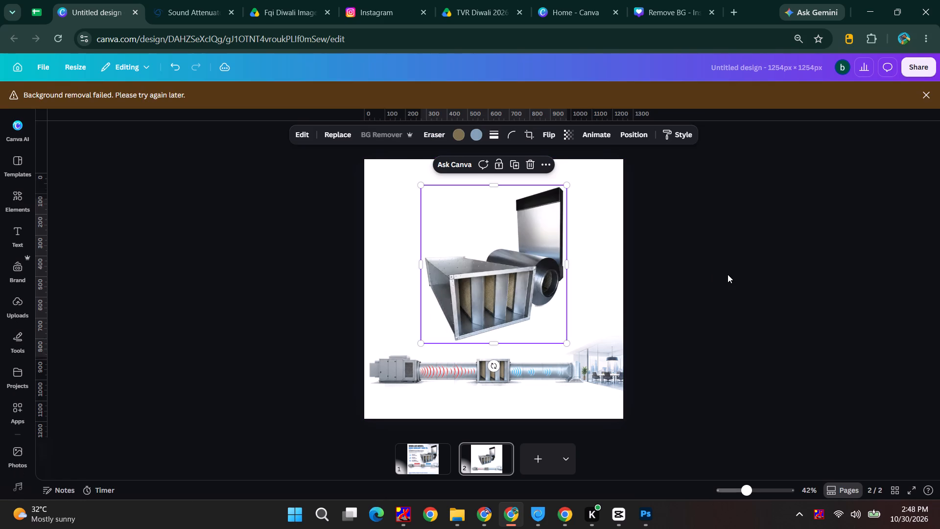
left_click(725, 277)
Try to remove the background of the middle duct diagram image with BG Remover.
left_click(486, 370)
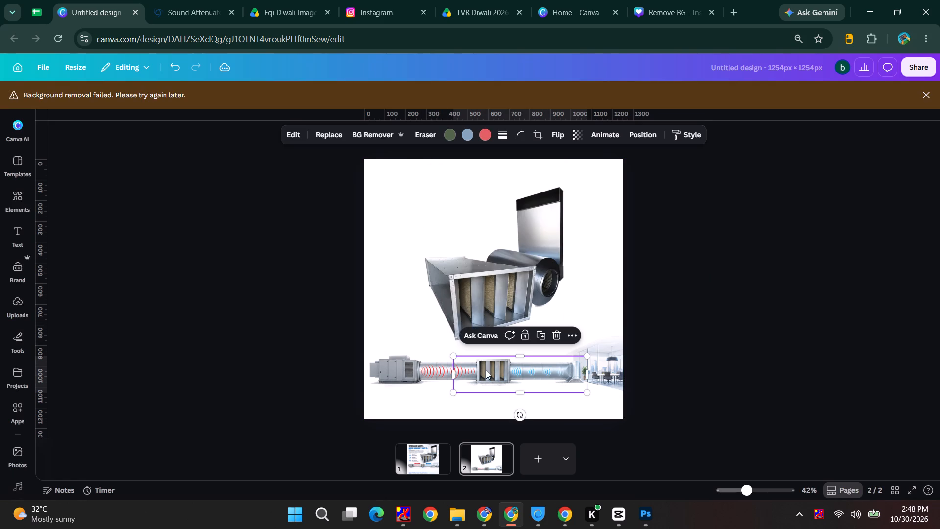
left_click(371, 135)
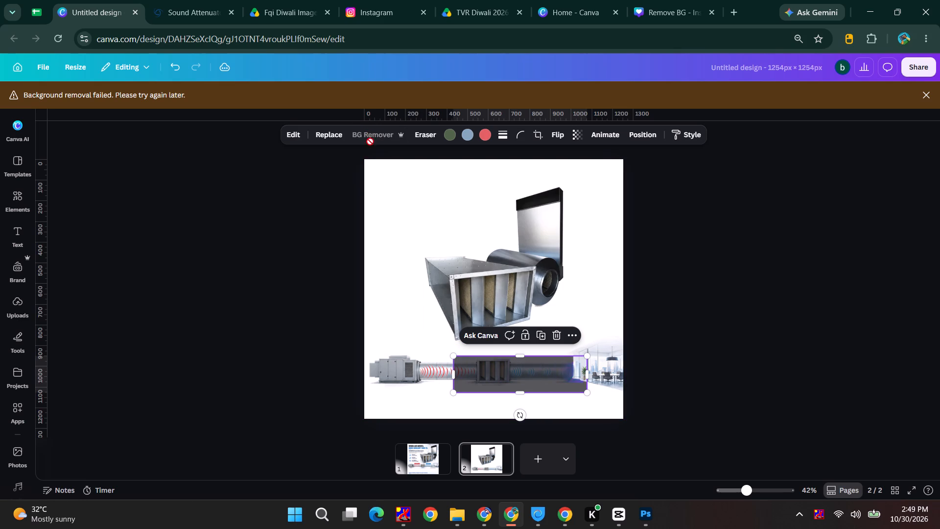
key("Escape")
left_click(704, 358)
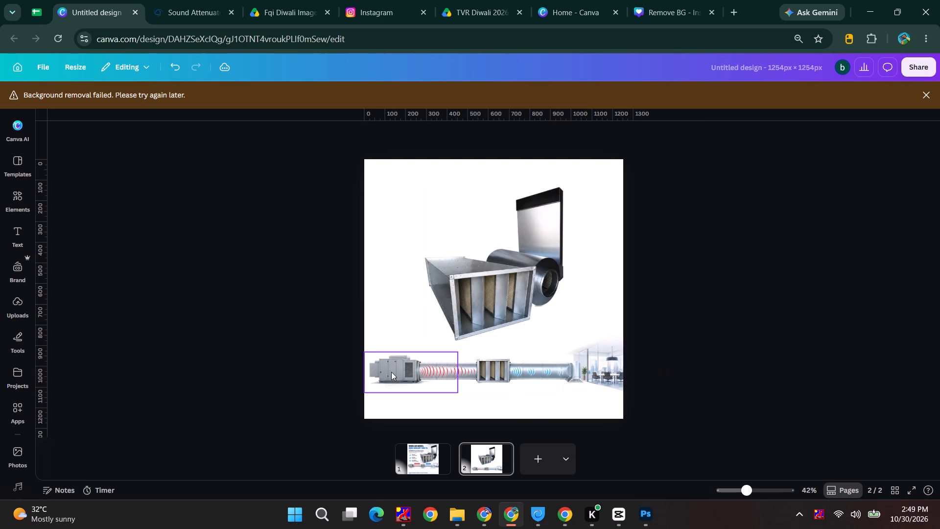
Download all pages of the design as PNG files with a transparent background.
left_click(909, 68)
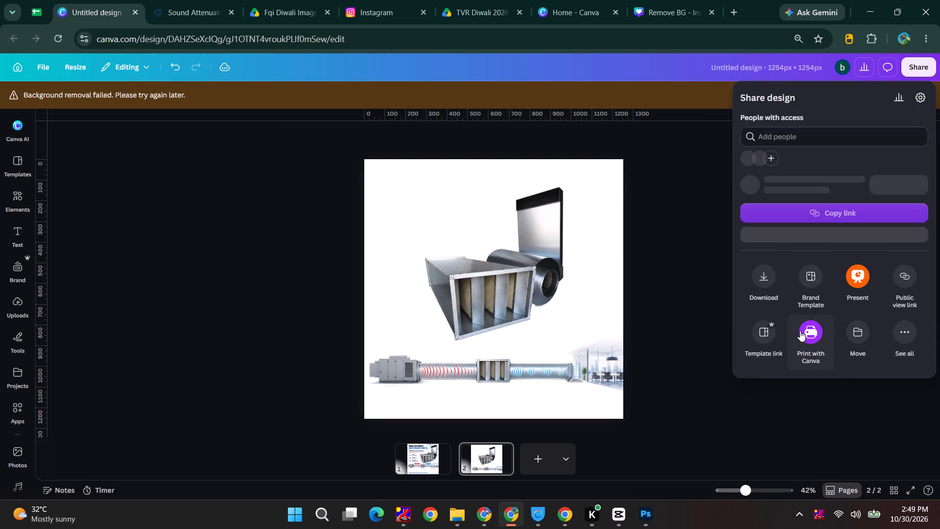
left_click(774, 298)
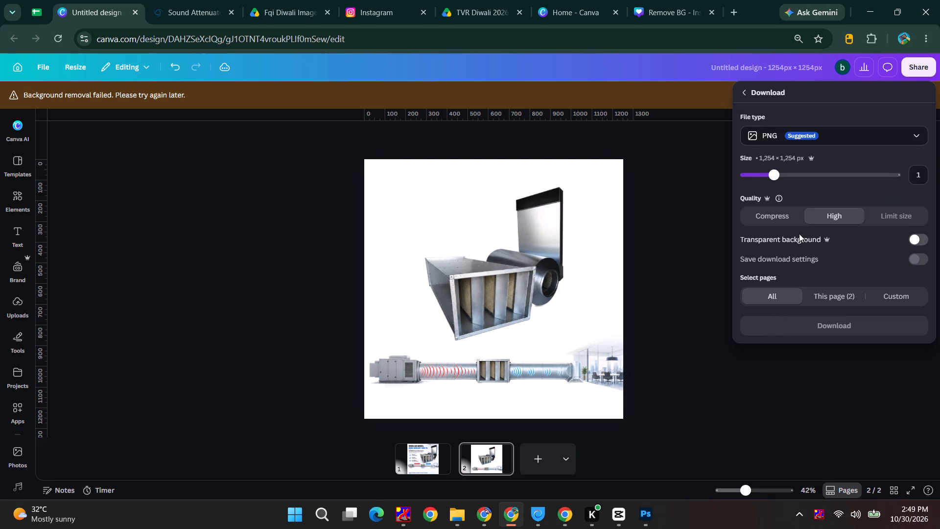
left_click(923, 238)
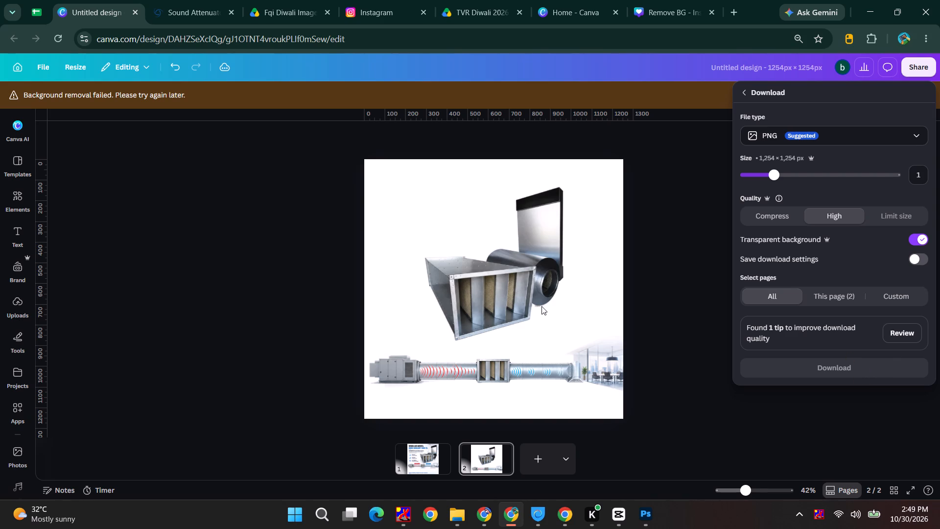
left_click(839, 322)
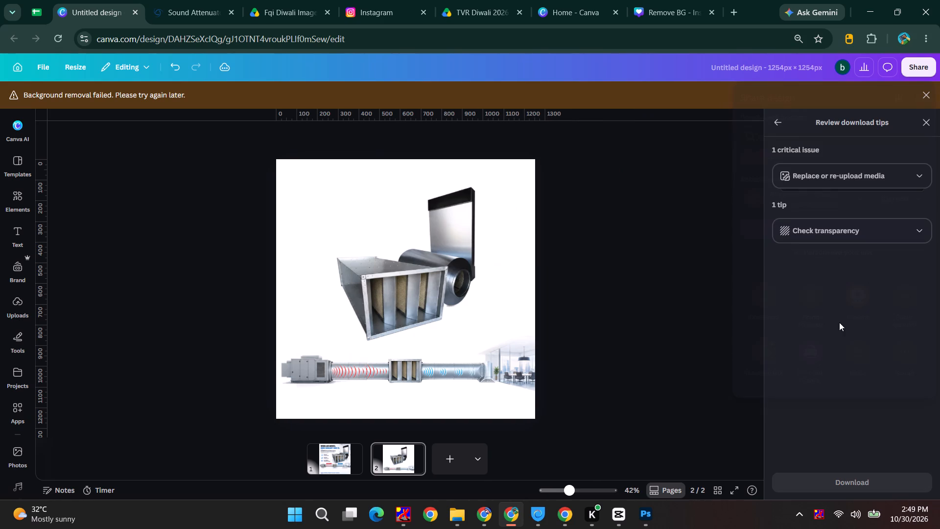
left_click(841, 229)
left_click(917, 235)
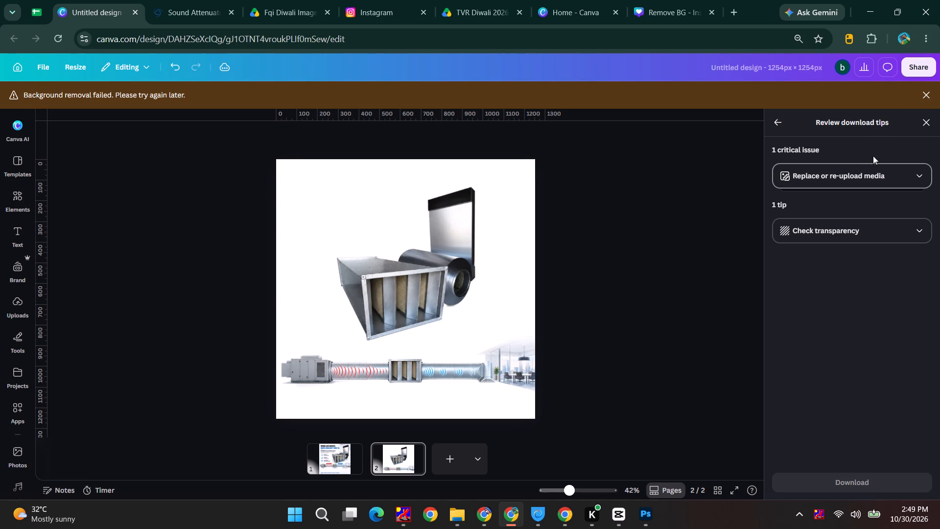
left_click(918, 68)
left_click(759, 290)
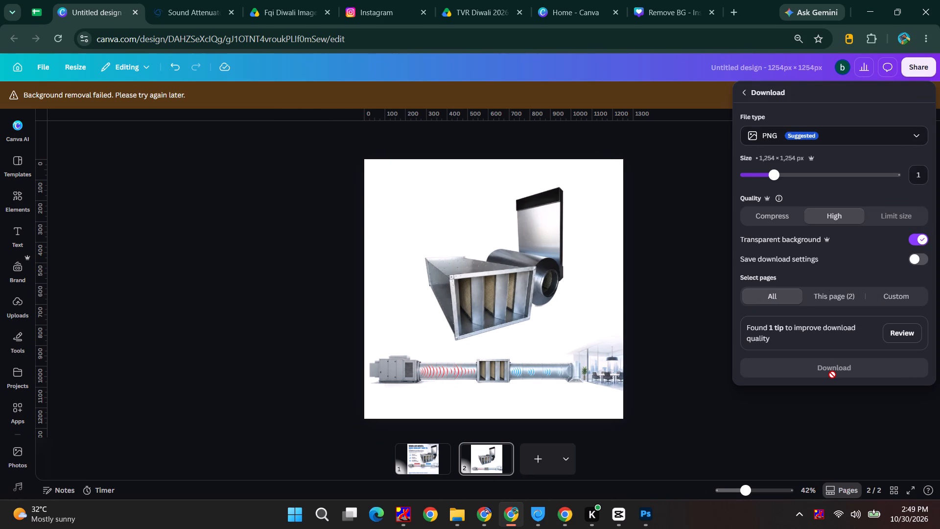
left_click(832, 375)
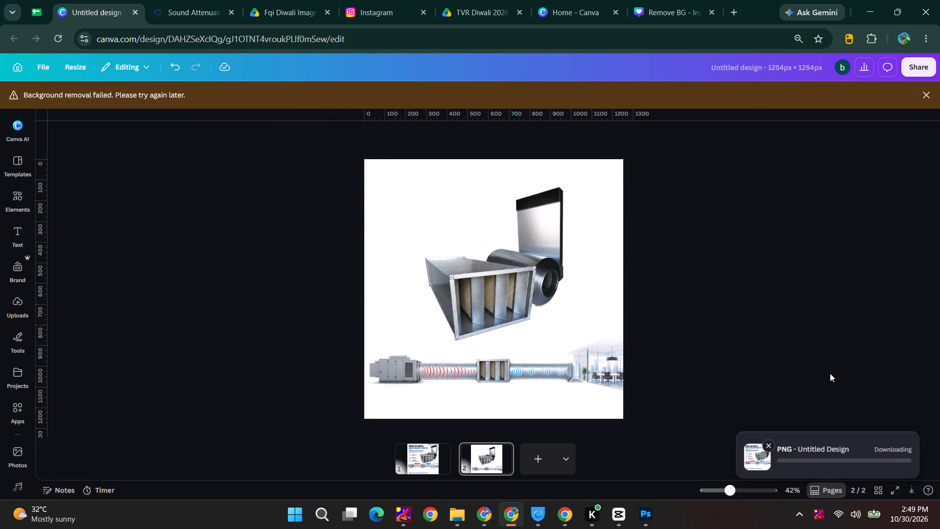
Switch to Photoshop, look through the recent files on the Home screen, and bring up the file commands.
key("alt+Tab")
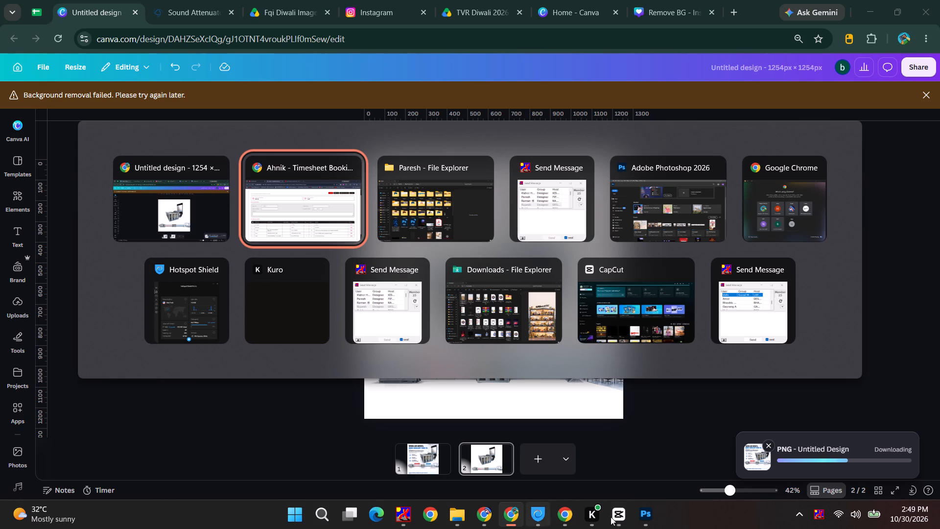
left_click(634, 515, "alt")
scroll(493, 327, "down", 2)
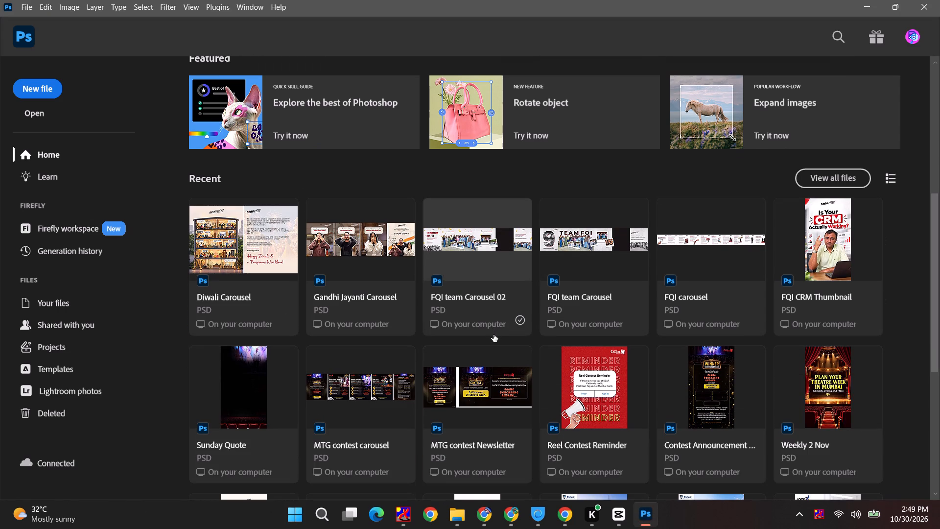
scroll(496, 361, "down", 3)
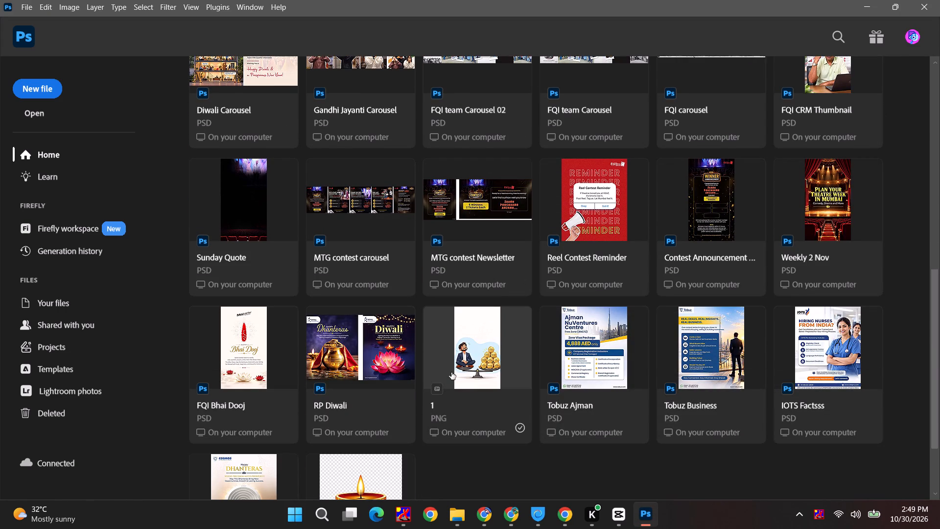
scroll(447, 372, "up", 3)
left_click(25, 4)
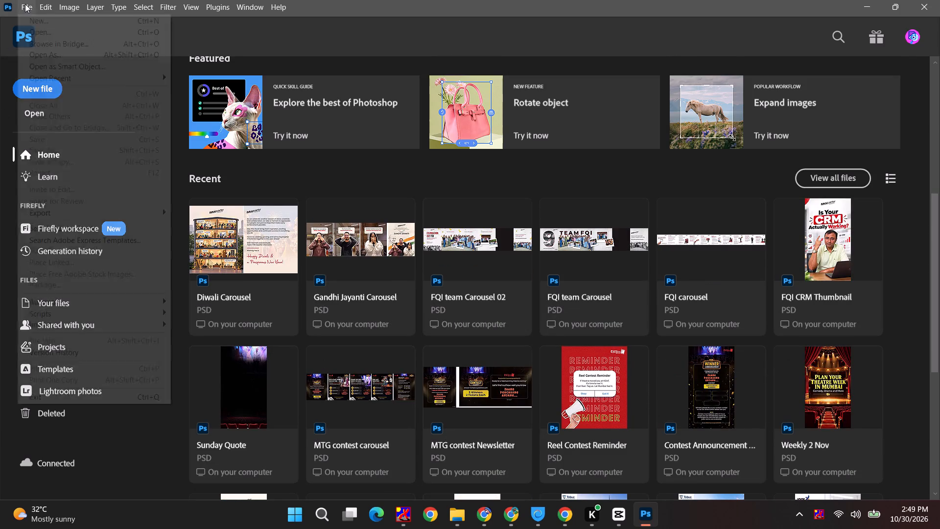